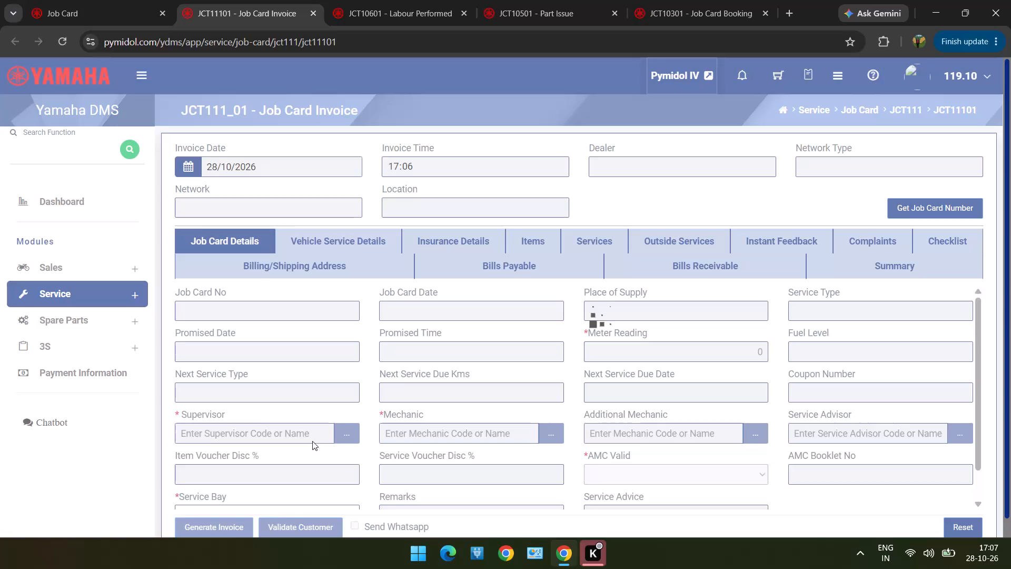
# Reload the Job Card Invoice page, dismissing the error notification and reloading once more.
pyautogui.click(70, 44)
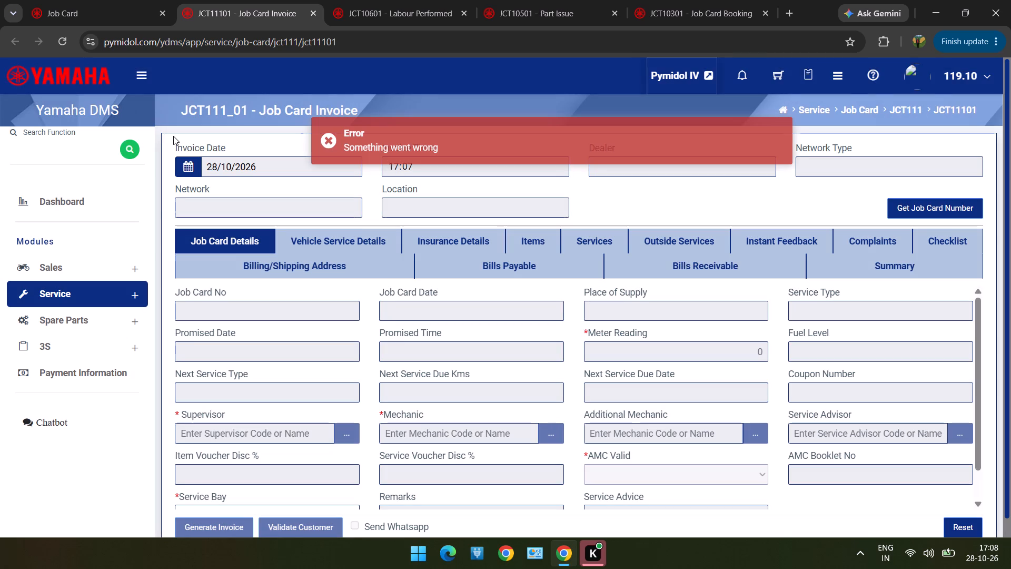
pyautogui.click(327, 141)
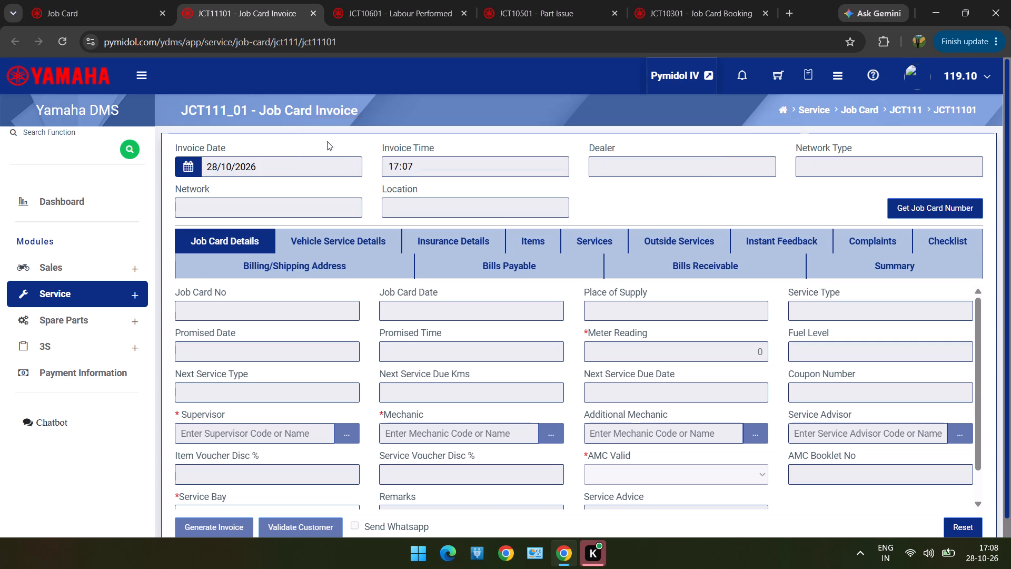
pyautogui.click(63, 42)
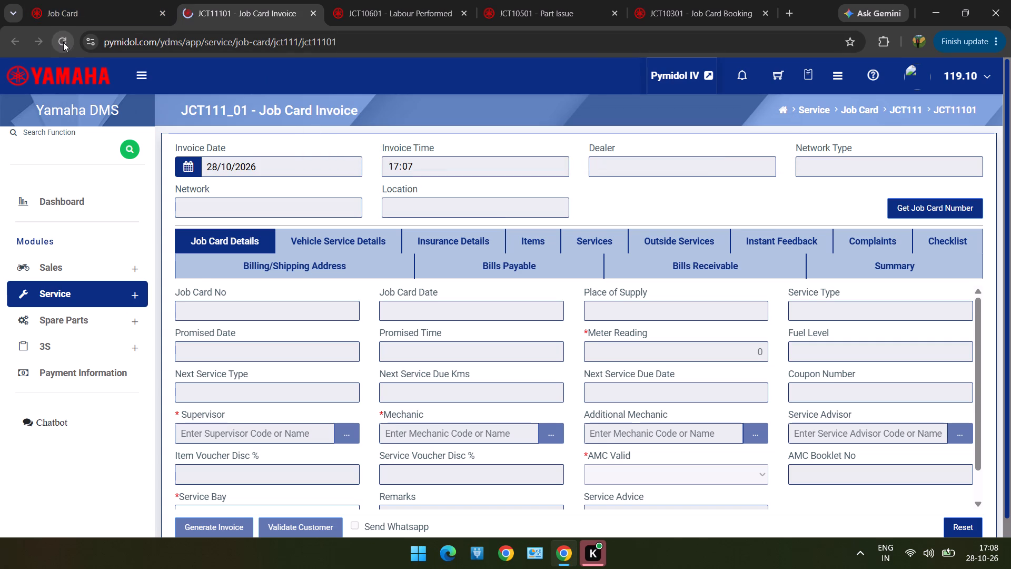
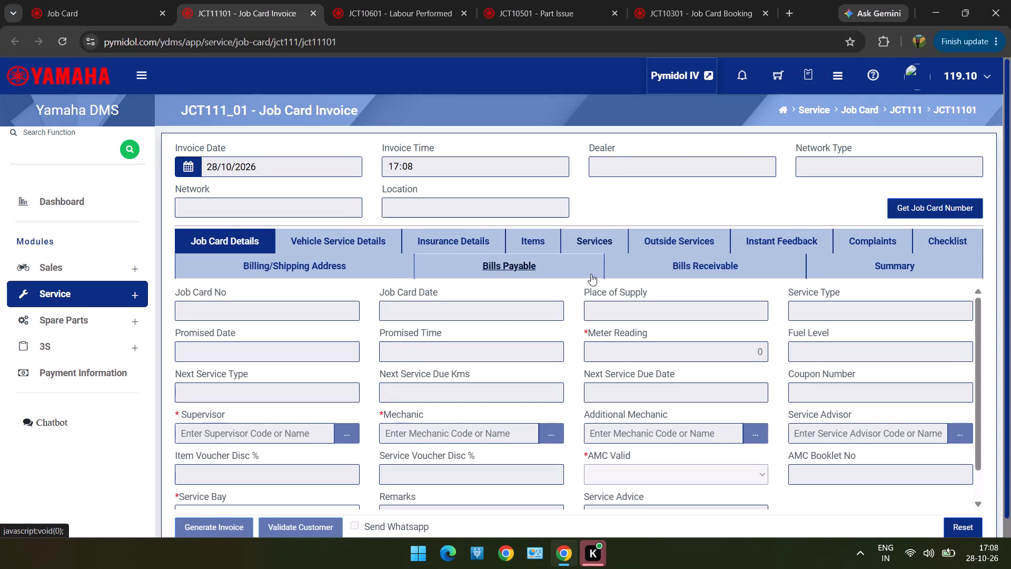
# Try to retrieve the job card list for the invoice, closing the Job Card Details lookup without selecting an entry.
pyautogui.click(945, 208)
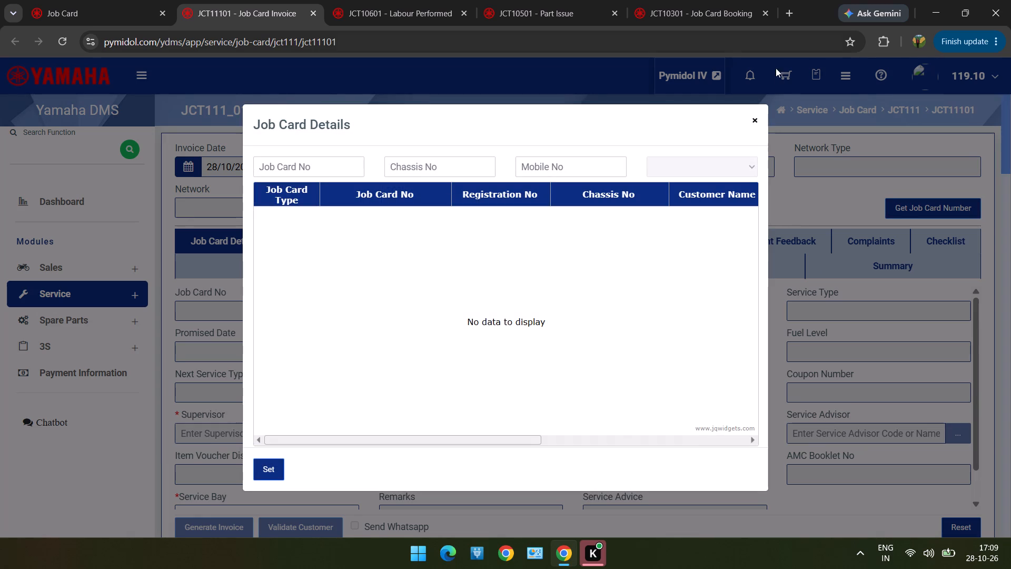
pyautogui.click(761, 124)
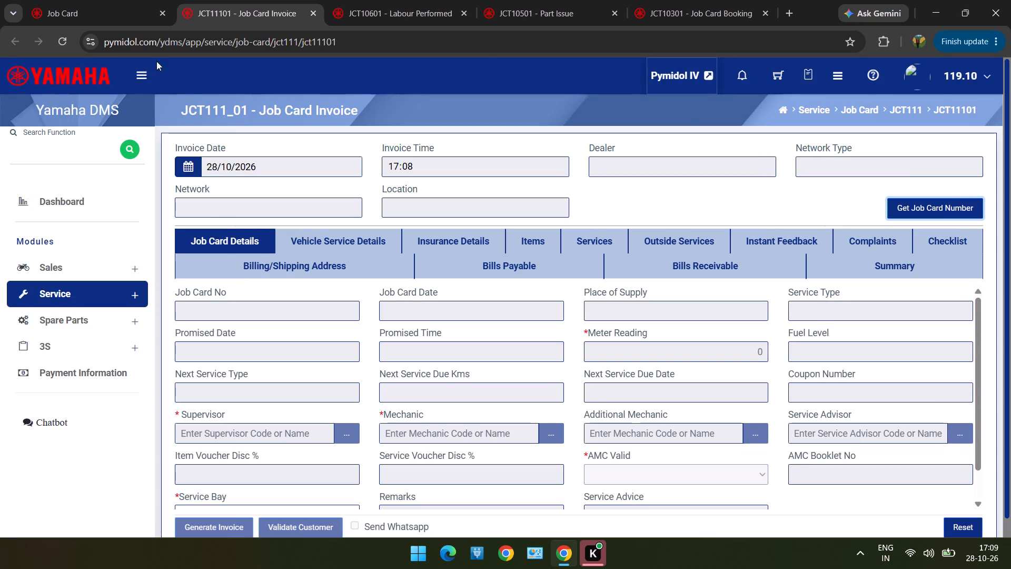
# Reload the Job Card Invoice page and request the job card number lookup again.
pyautogui.click(58, 41)
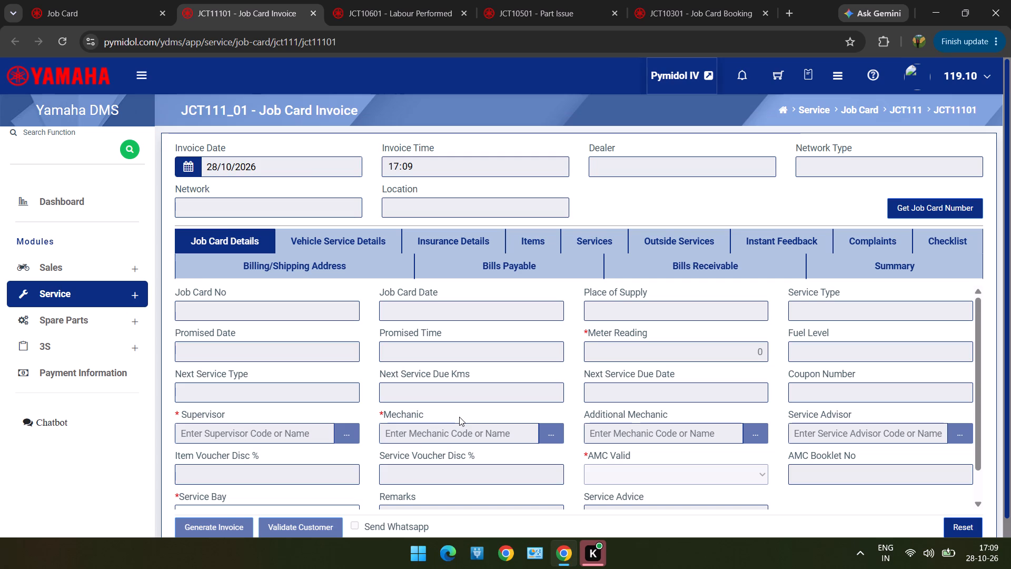
pyautogui.click(964, 209)
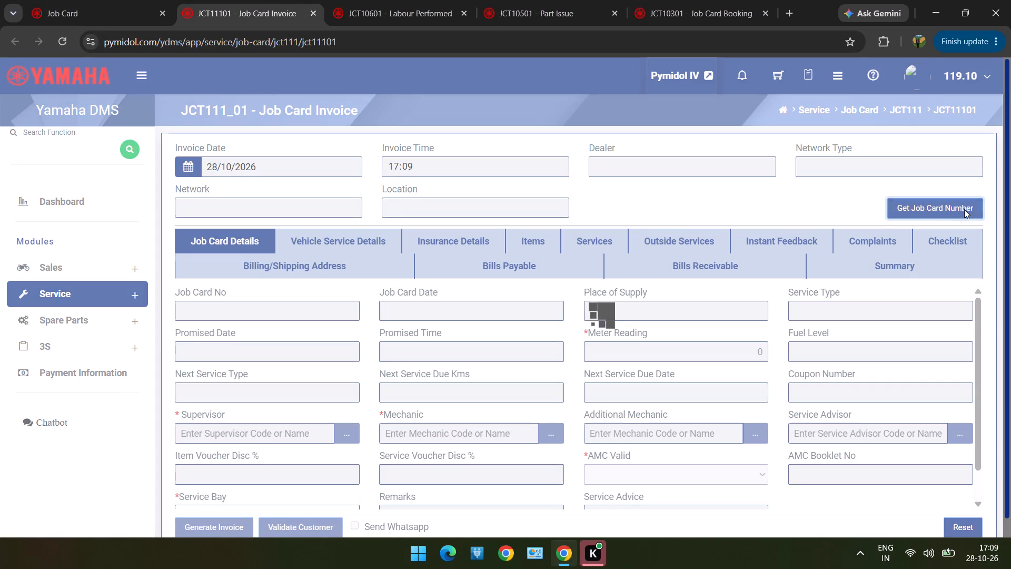
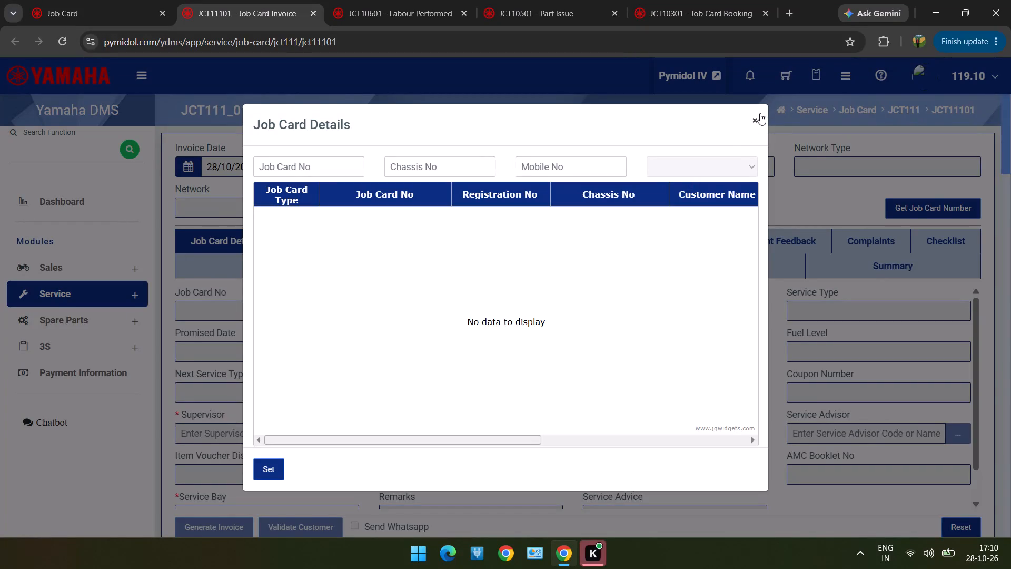
# Dismiss the Job Card Details lookup and close the Job Card Booking, Part Issue, Labour Performed and Job Card Invoice pages, leaving the Job Card page.
pyautogui.click(759, 115)
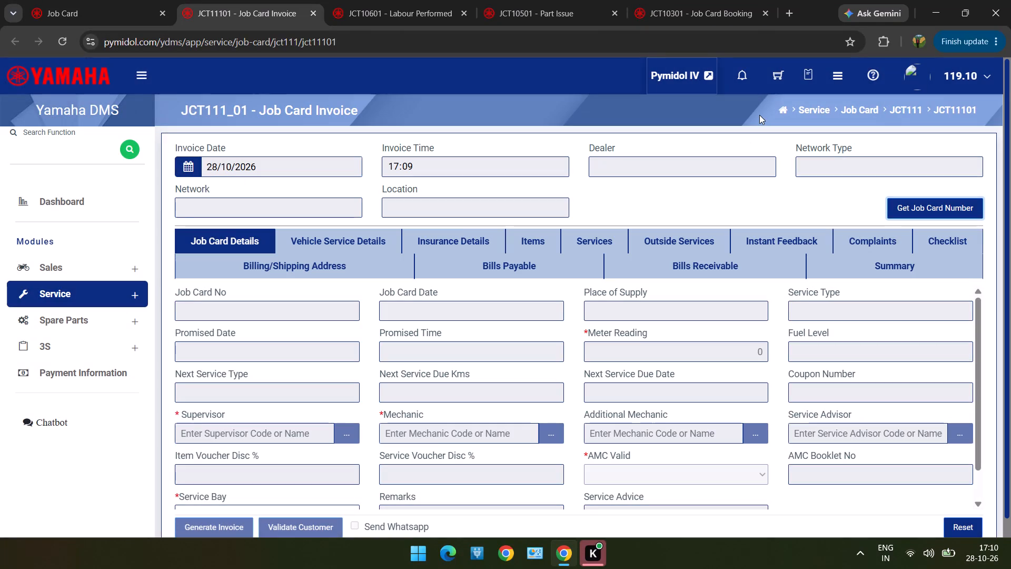
pyautogui.click(768, 14)
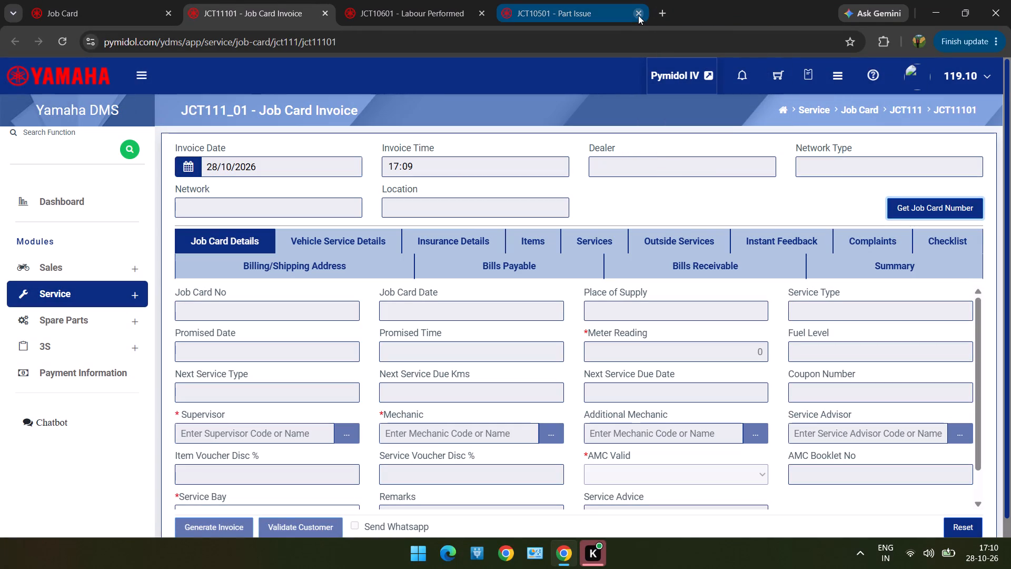
pyautogui.click(638, 15)
pyautogui.click(483, 16)
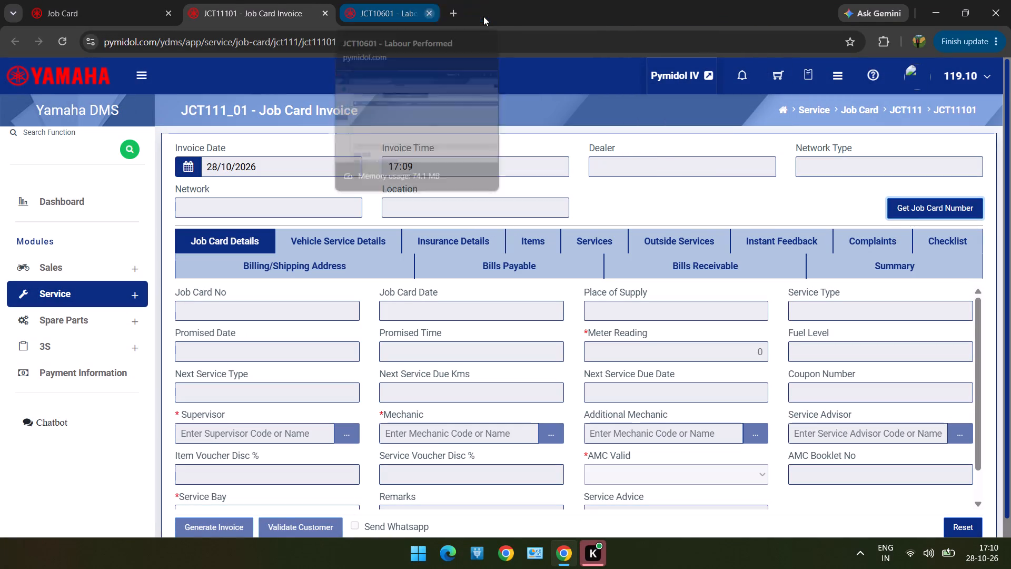
pyautogui.click(323, 12)
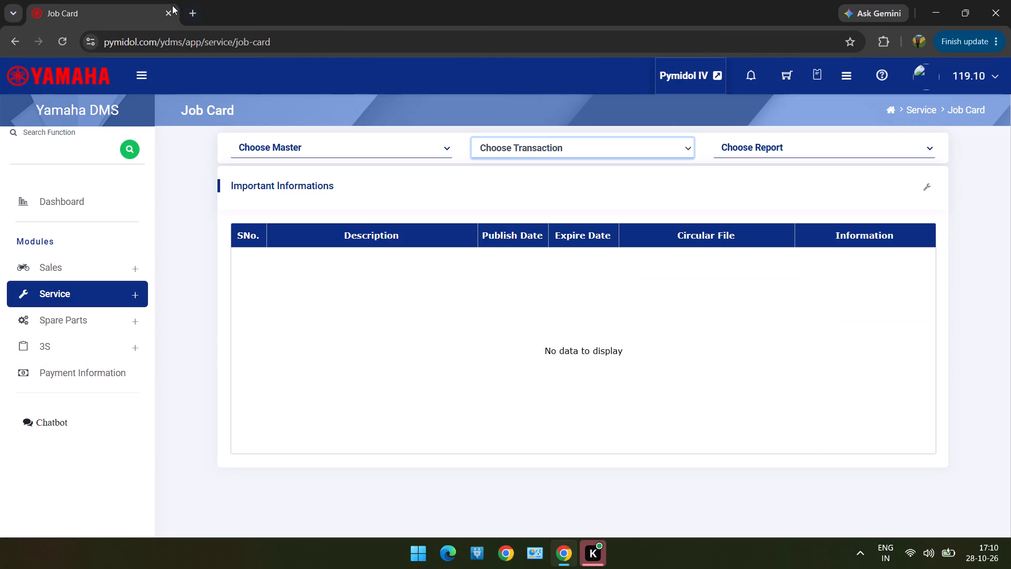
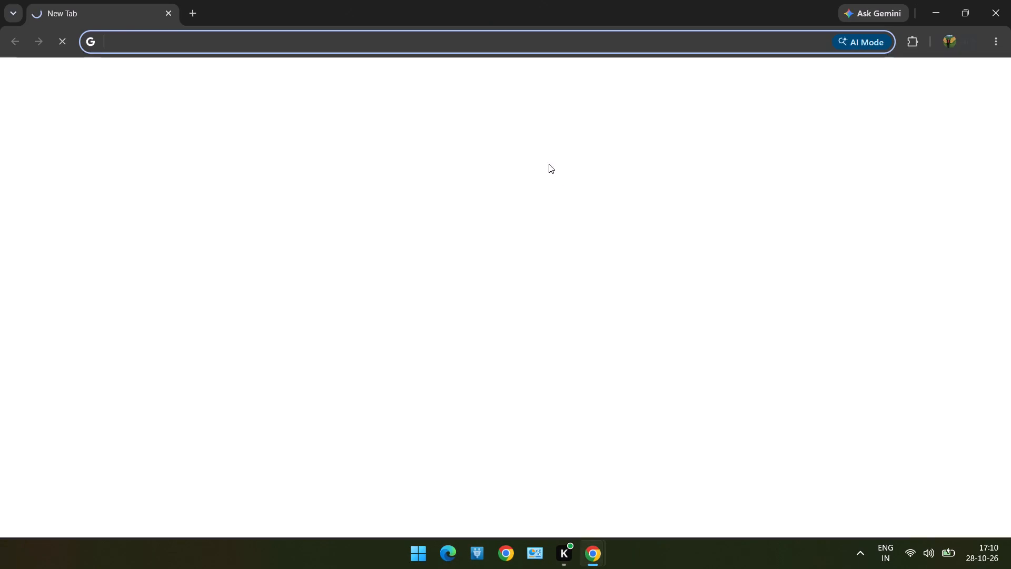
# Search Google for pymidol and open the Yamaha DMS: Pre-Login site.
pyautogui.moveTo(519, 271); pyautogui.dragTo(374, 328)
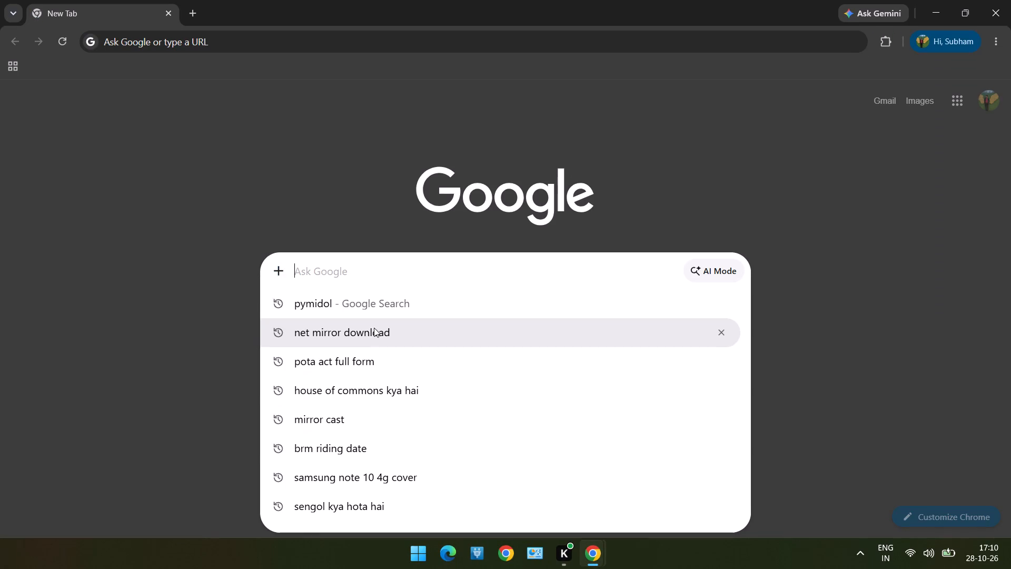
pyautogui.moveTo(374, 328); pyautogui.dragTo(367, 299)
pyautogui.click(367, 299)
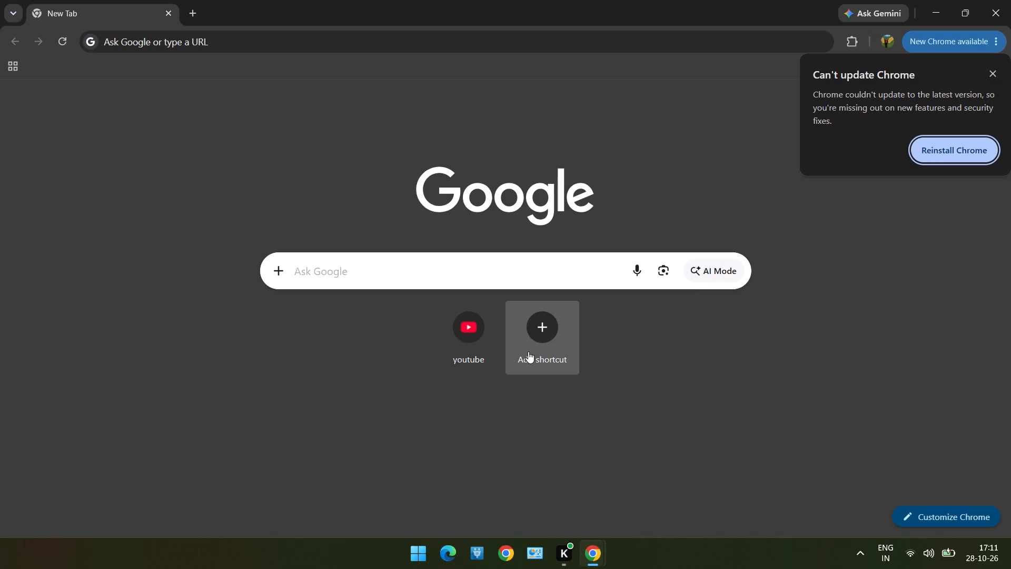
pyautogui.click(518, 276)
pyautogui.click(373, 311)
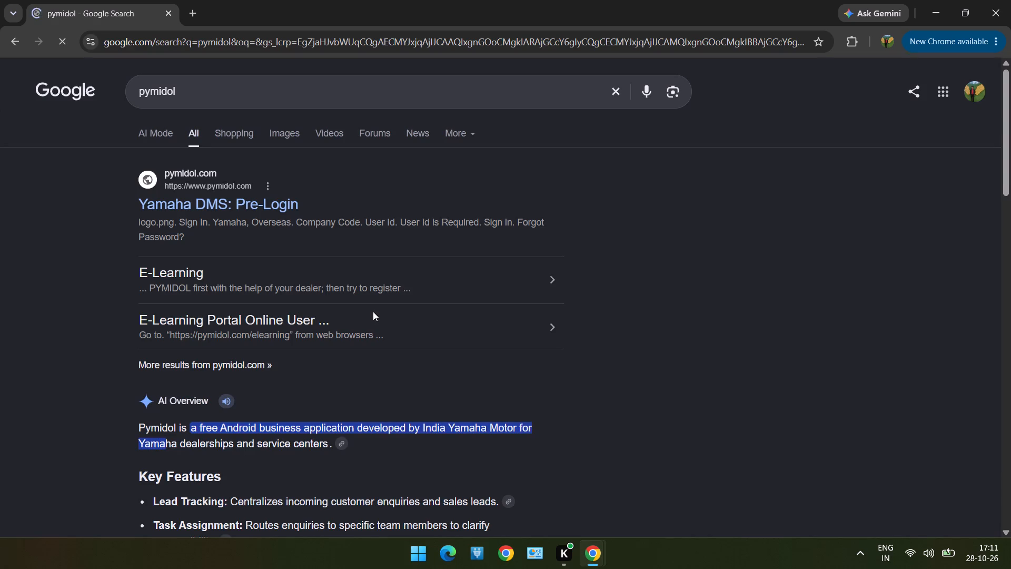
pyautogui.click(247, 204)
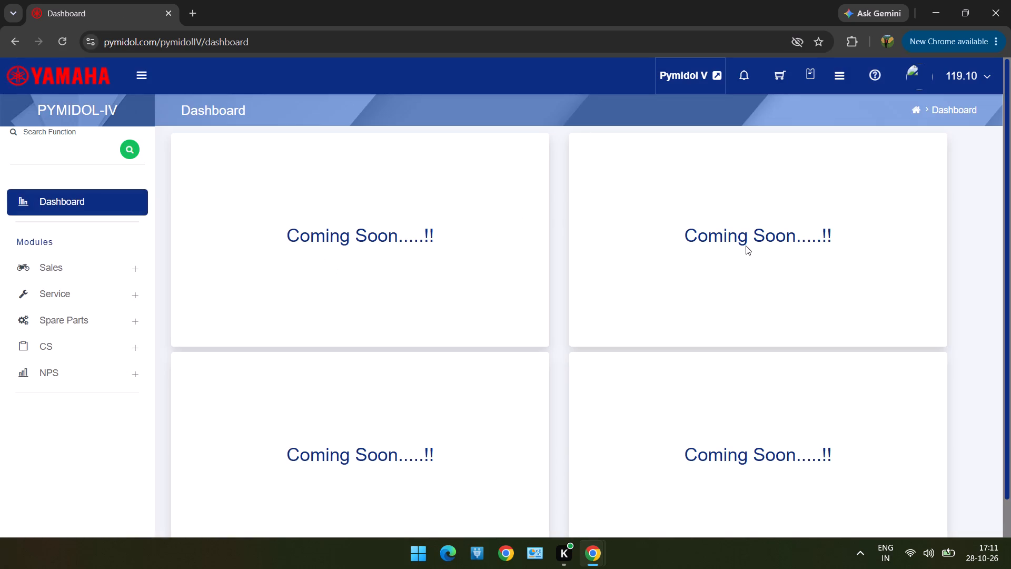
# Switch from Pymidol IV to Pymidol V and open the Job Card page of the Service module.
pyautogui.click(700, 74)
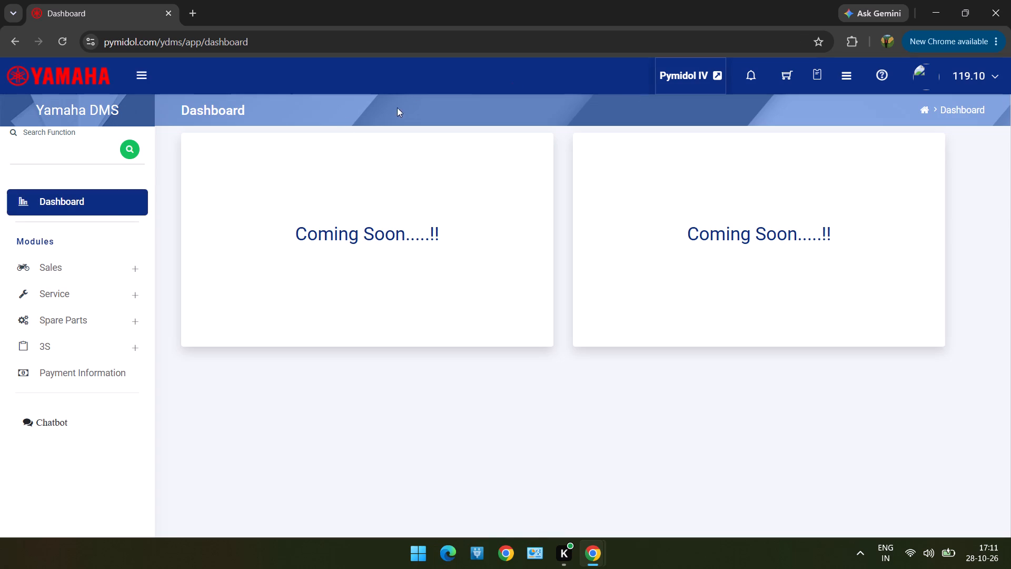
pyautogui.click(85, 286)
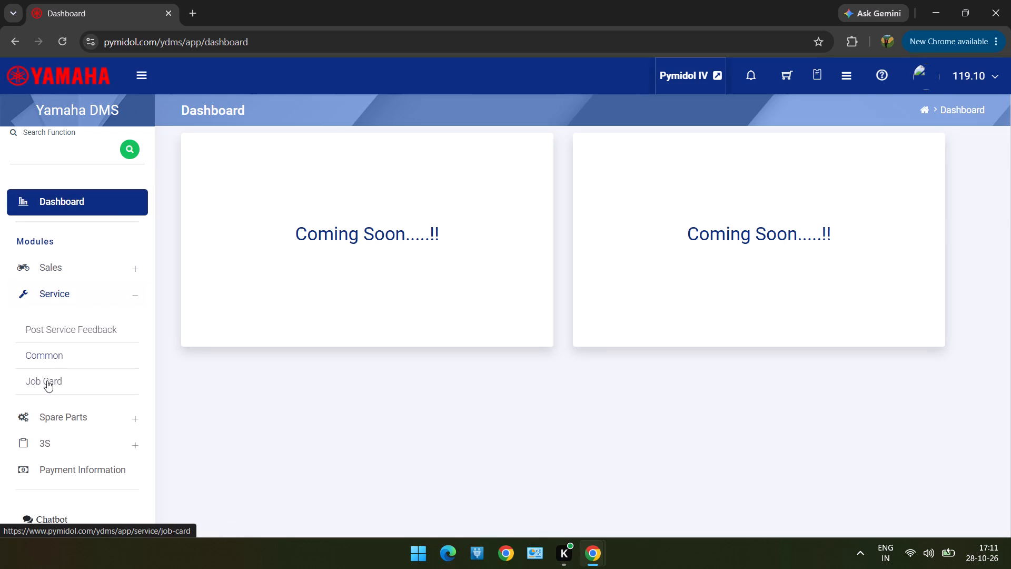
pyautogui.click(47, 382)
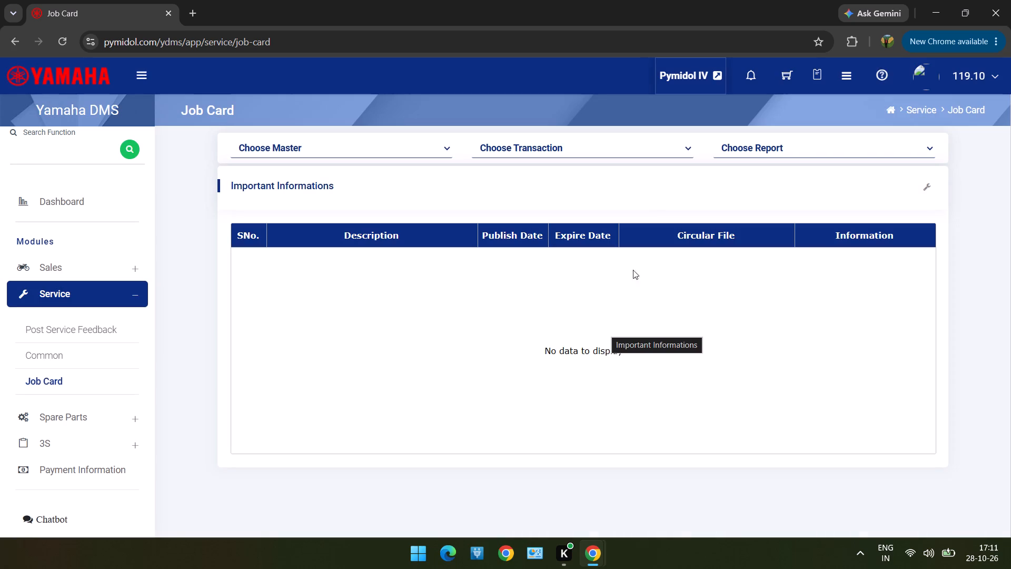
# Open the JCT105 Part Issue transaction, bring up its job card list and dismiss it without choosing a job card.
pyautogui.click(575, 140)
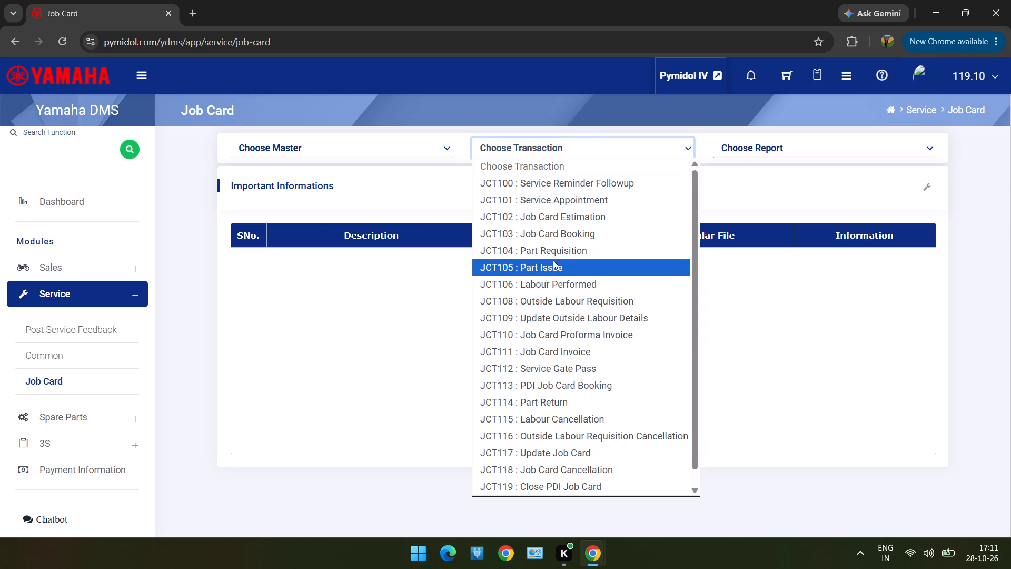
pyautogui.click(559, 262)
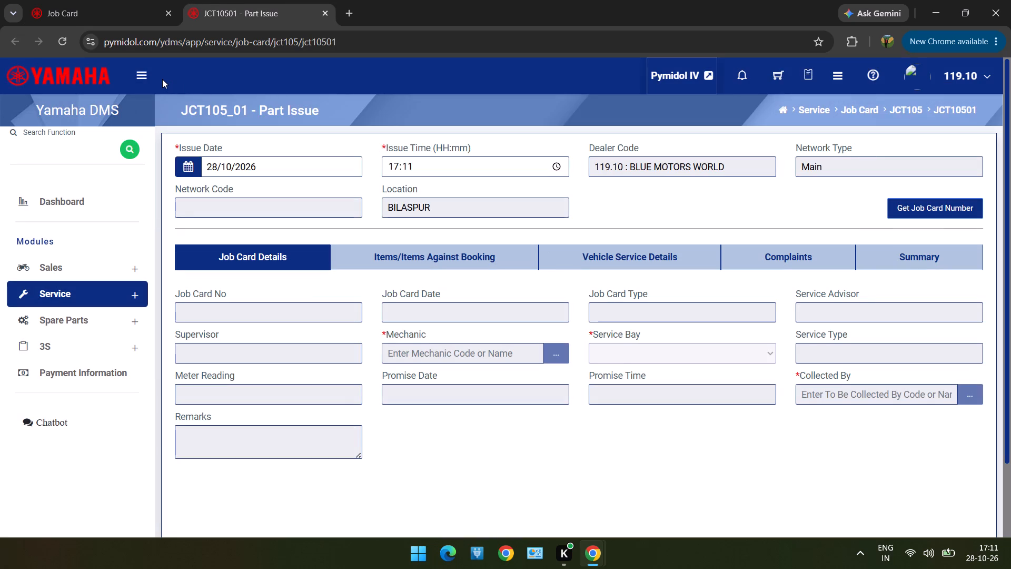
pyautogui.click(914, 213)
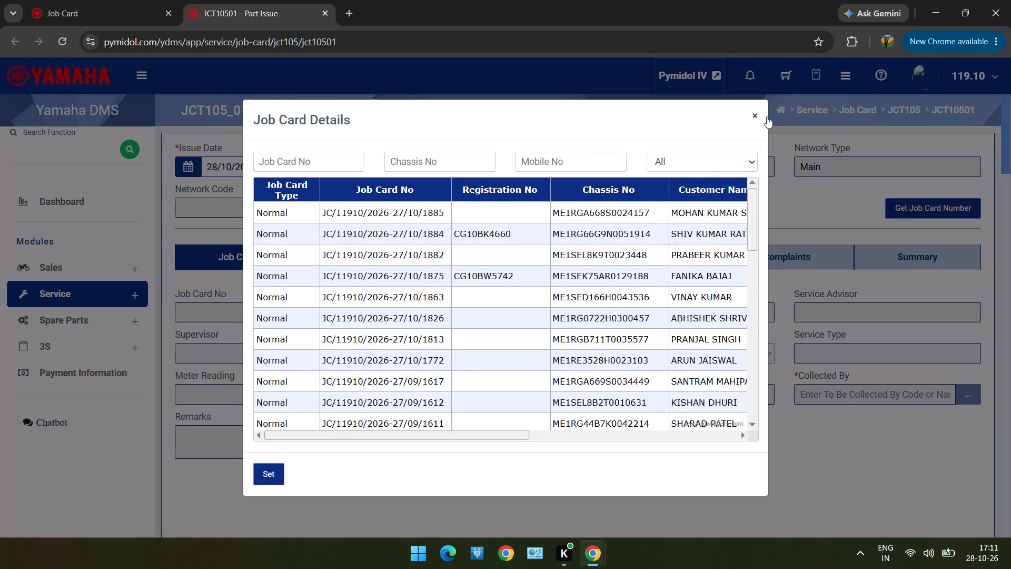
pyautogui.click(757, 107)
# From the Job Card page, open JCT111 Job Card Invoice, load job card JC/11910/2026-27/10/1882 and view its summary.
pyautogui.moveTo(127, 30); pyautogui.dragTo(134, 0)
pyautogui.click(134, 0)
pyautogui.click(637, 152)
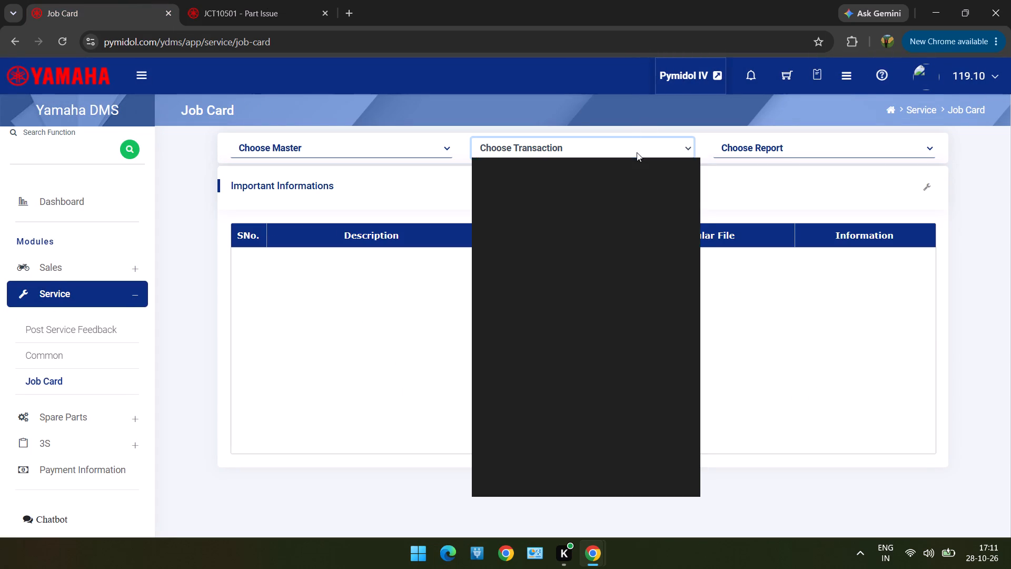
pyautogui.click(583, 350)
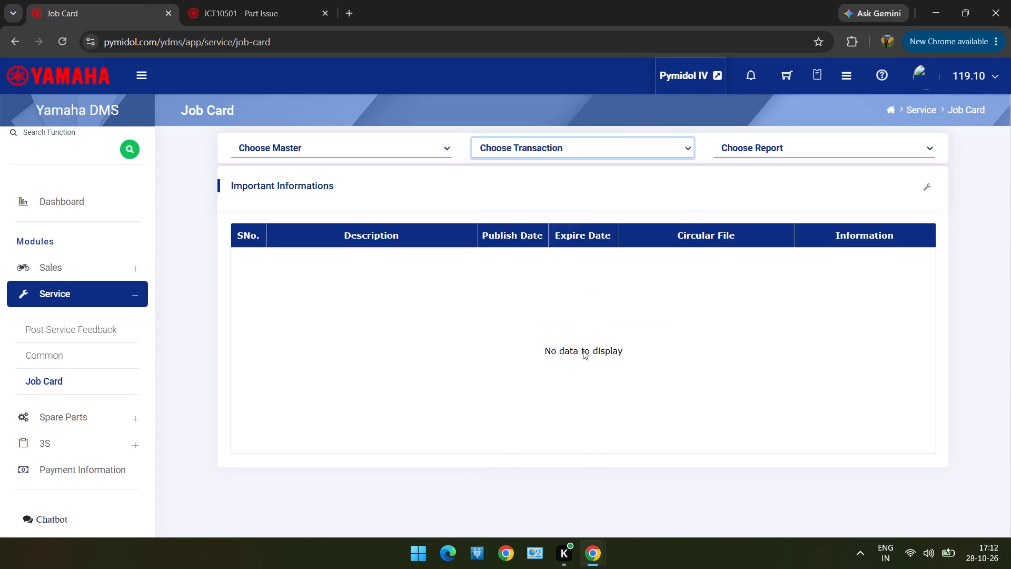
pyautogui.click(927, 205)
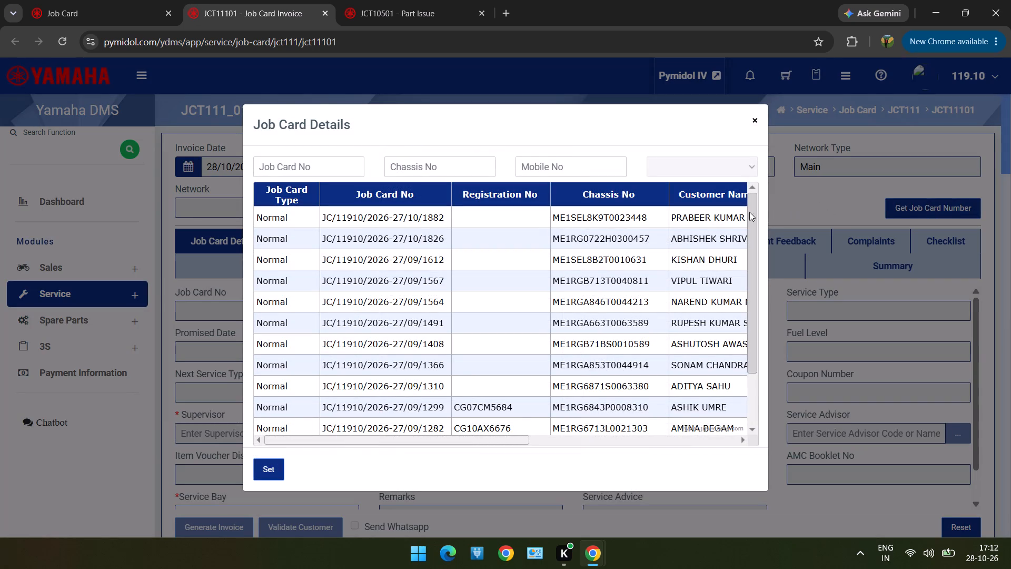
pyautogui.doubleClick(728, 214)
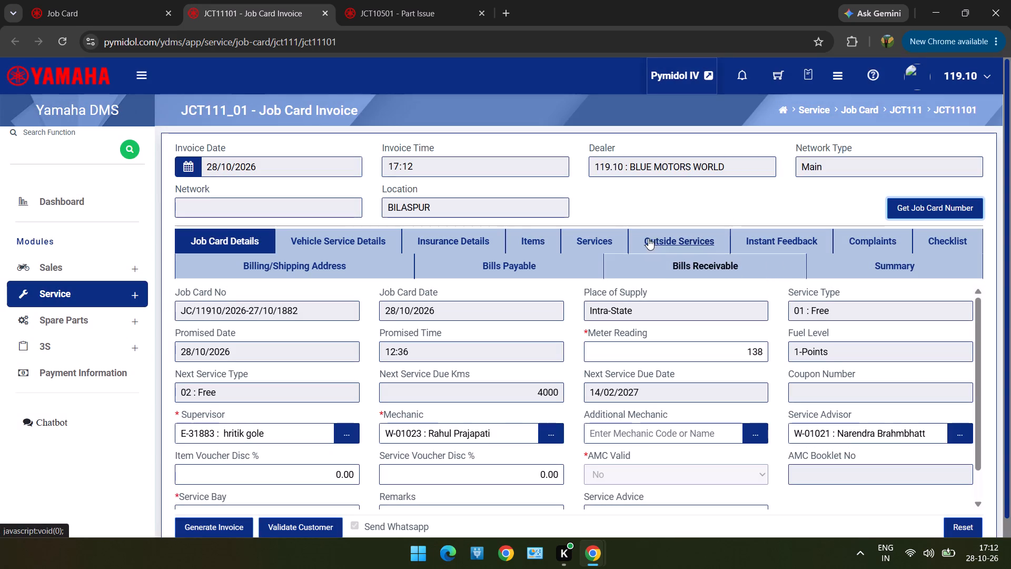
pyautogui.click(845, 266)
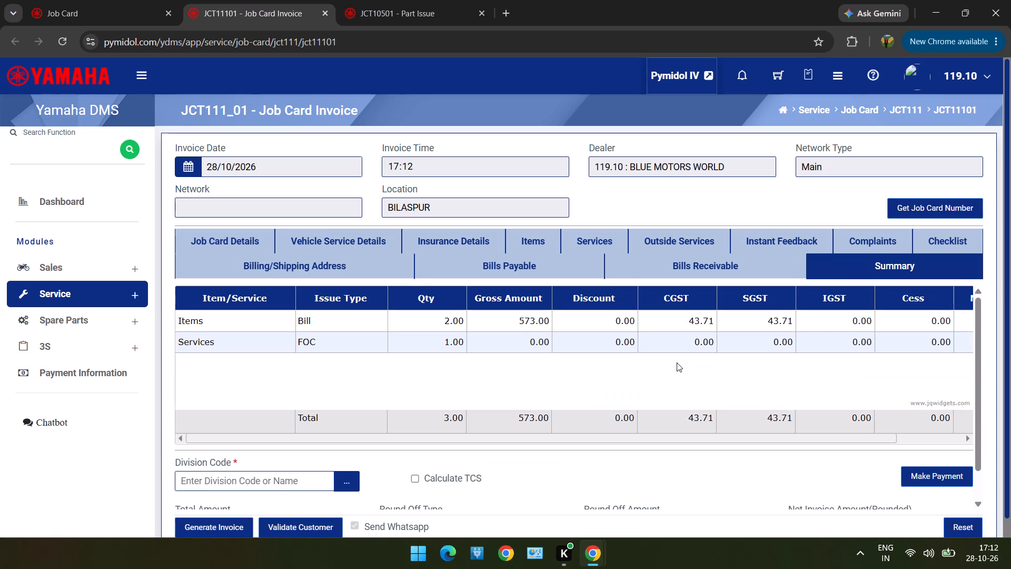
# Fill in the instant feedback: Yes for Delivery on time and Replaced Parts handover, Ok for the other questions, and overall rating Excellent (5).
pyautogui.click(754, 242)
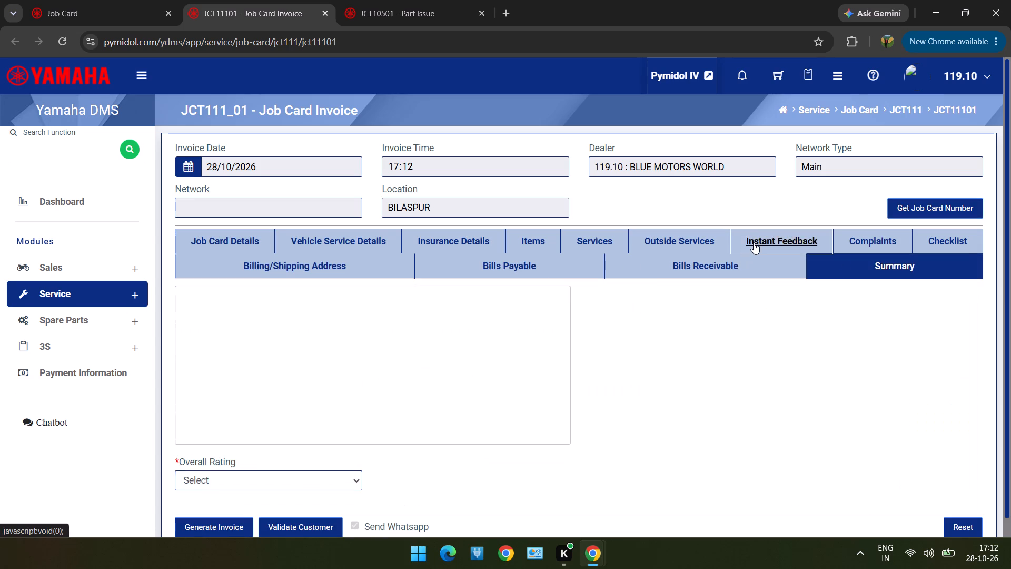
pyautogui.doubleClick(424, 326)
pyautogui.doubleClick(392, 344)
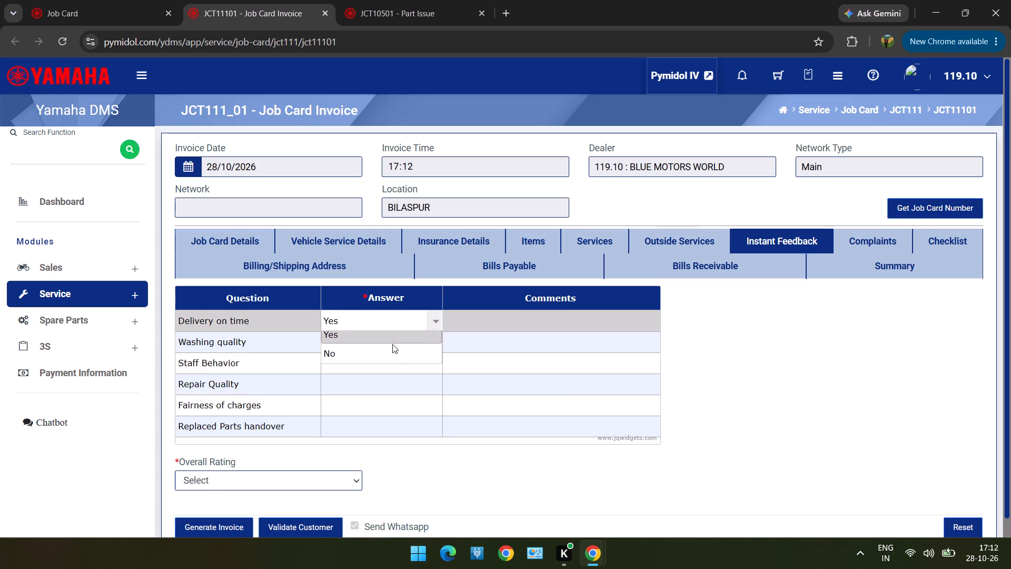
pyautogui.moveTo(392, 344); pyautogui.dragTo(380, 366)
pyautogui.tripleClick(380, 366)
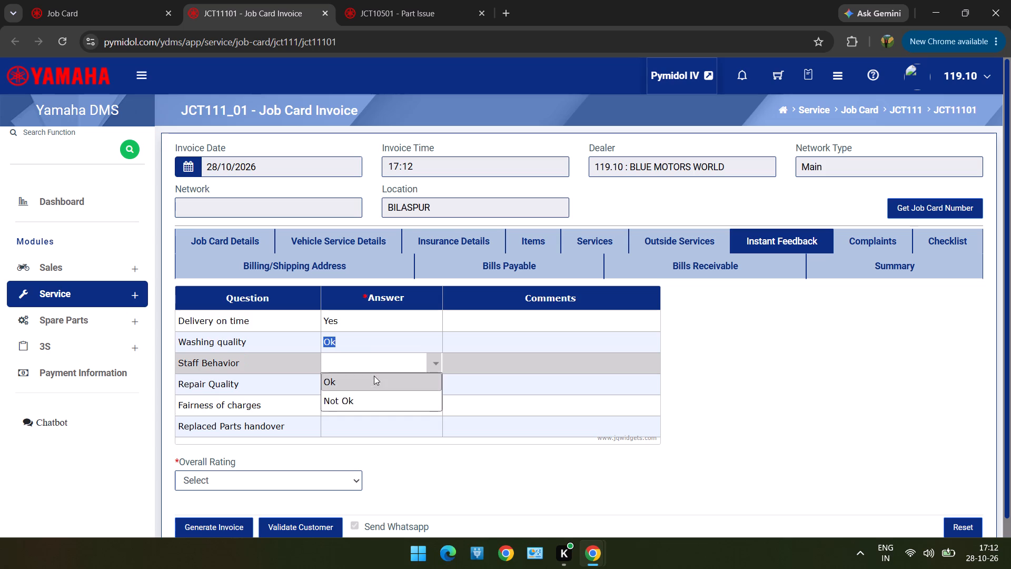
pyautogui.tripleClick(371, 381)
pyautogui.tripleClick(364, 403)
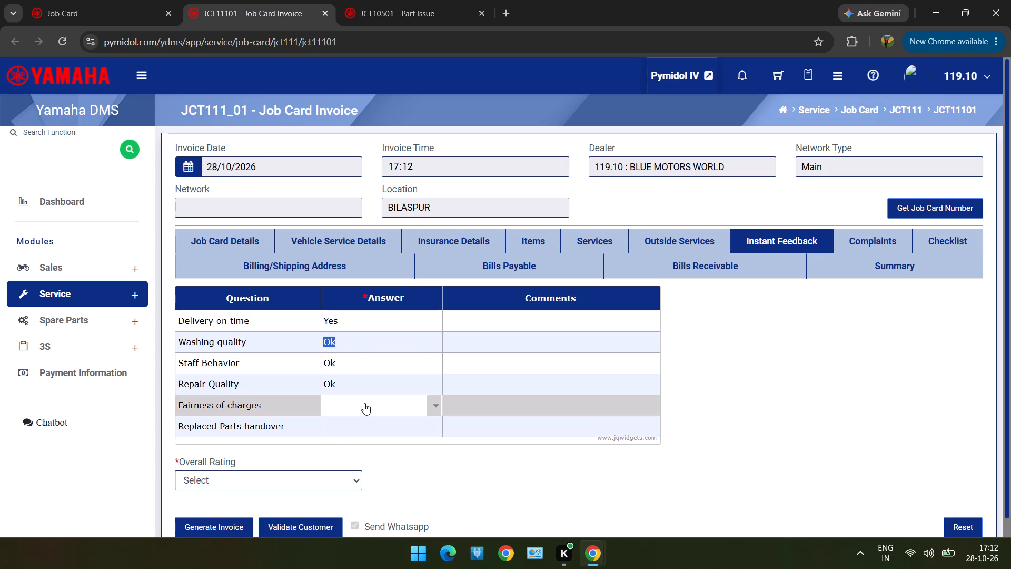
pyautogui.tripleClick(356, 425)
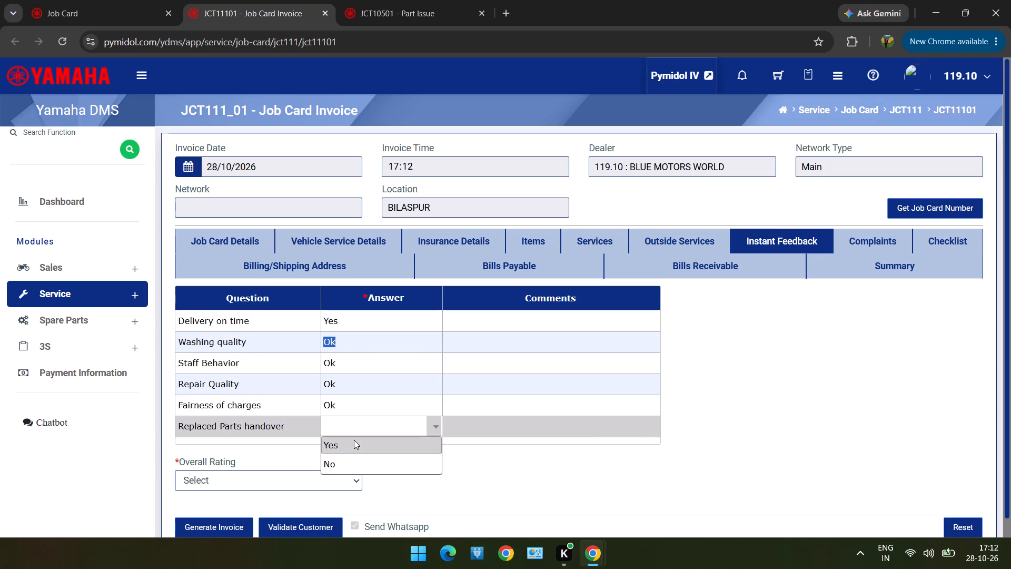
pyautogui.click(354, 440)
pyautogui.click(341, 488)
pyautogui.click(341, 479)
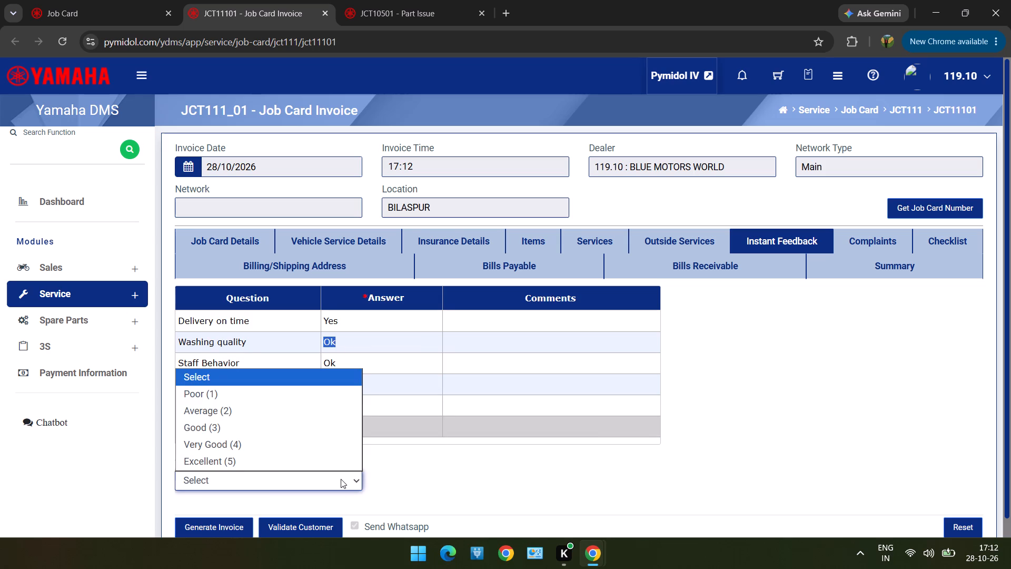
pyautogui.click(265, 459)
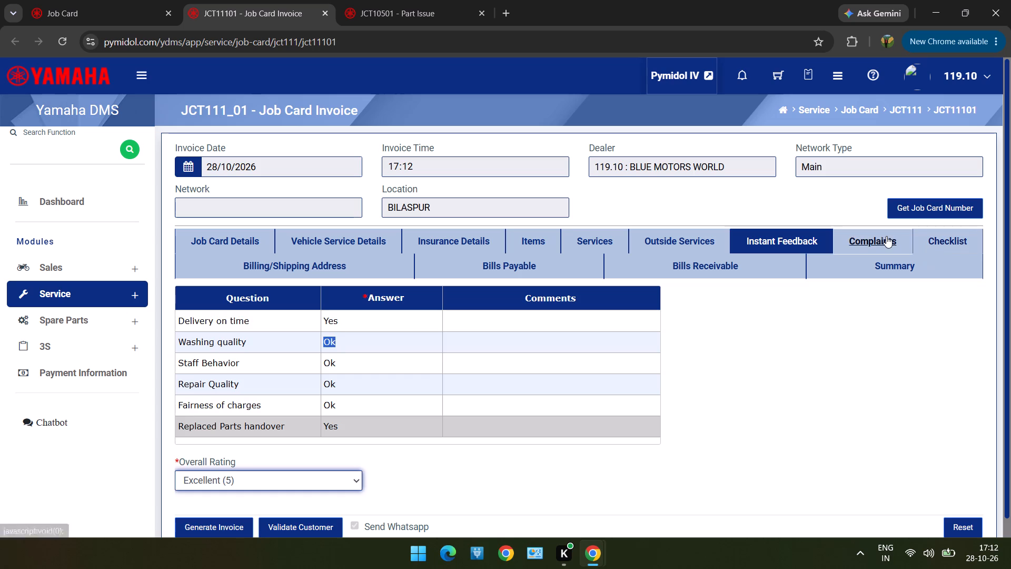
# Set Resolved to Yes for all five complaints, from OIL CHANGE to LH MIRROR ADJUST.
pyautogui.click(886, 236)
pyautogui.doubleClick(749, 332)
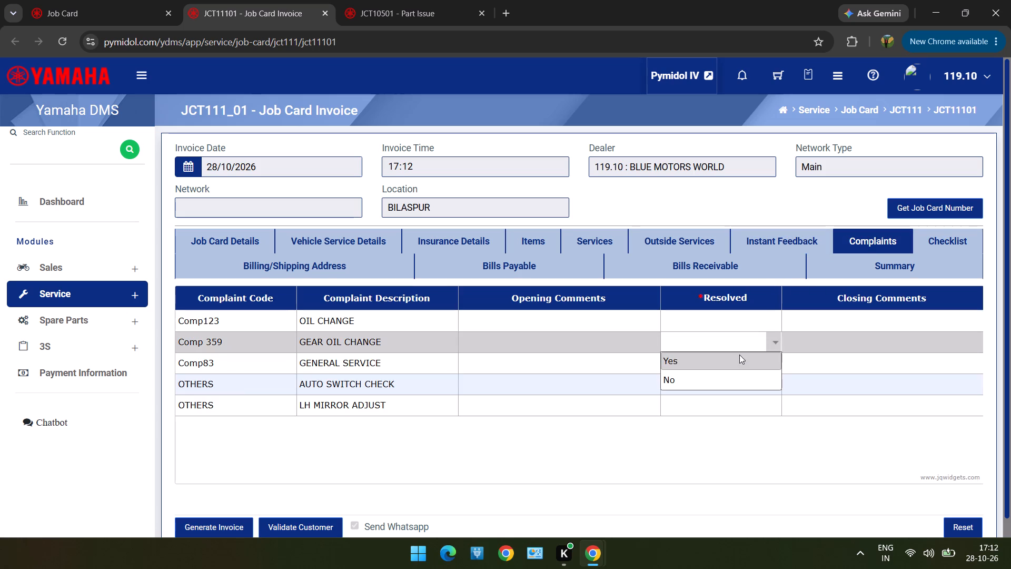
pyautogui.click(739, 355)
pyautogui.click(753, 317)
pyautogui.moveTo(753, 317); pyautogui.dragTo(712, 347)
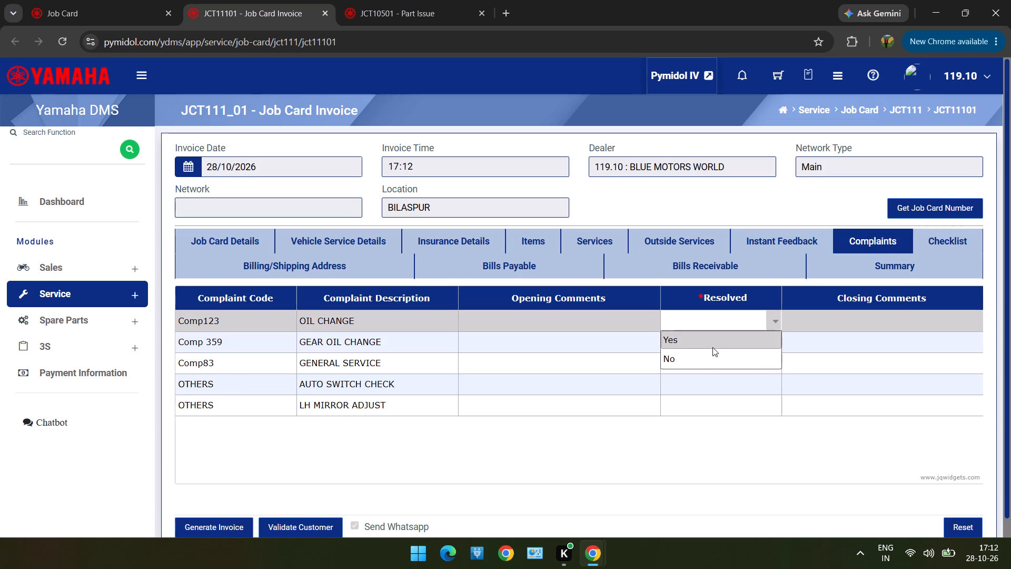
pyautogui.click(712, 347)
pyautogui.click(709, 365)
pyautogui.moveTo(709, 365); pyautogui.dragTo(694, 401)
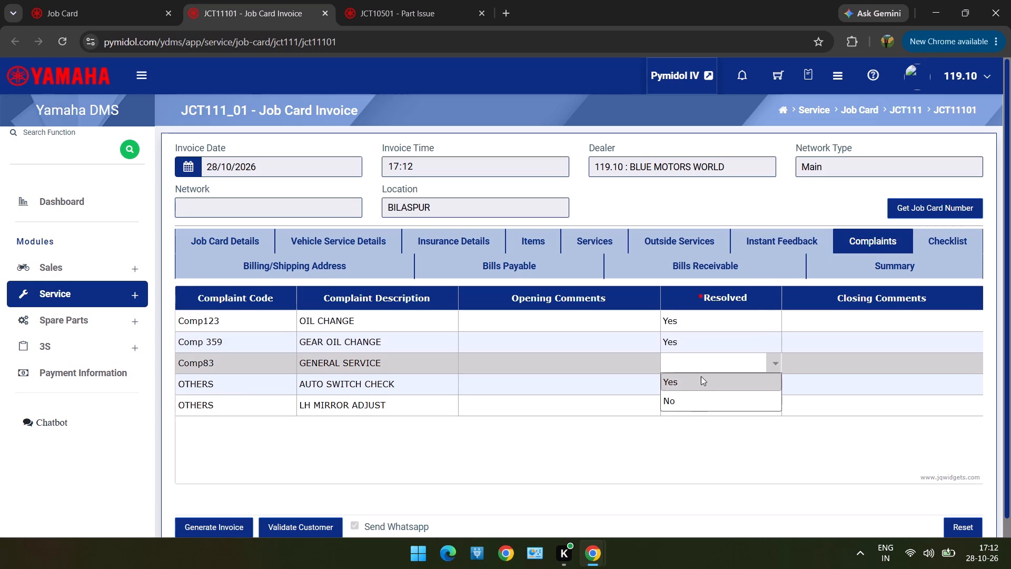
pyautogui.click(701, 375)
pyautogui.click(699, 385)
pyautogui.moveTo(699, 385); pyautogui.dragTo(689, 403)
pyautogui.click(689, 403)
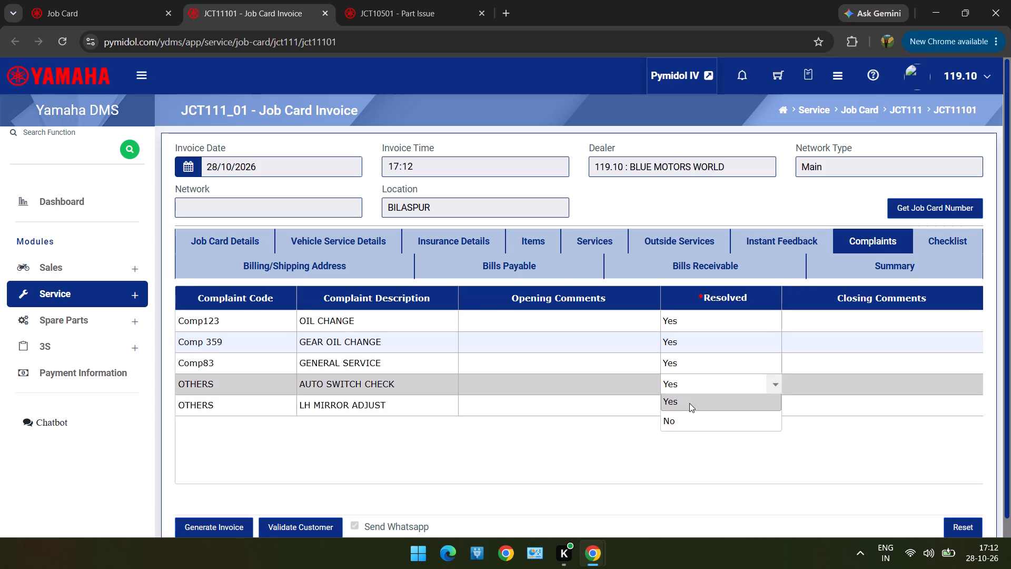
pyautogui.click(689, 403)
pyautogui.moveTo(689, 403); pyautogui.dragTo(681, 422)
pyautogui.click(681, 422)
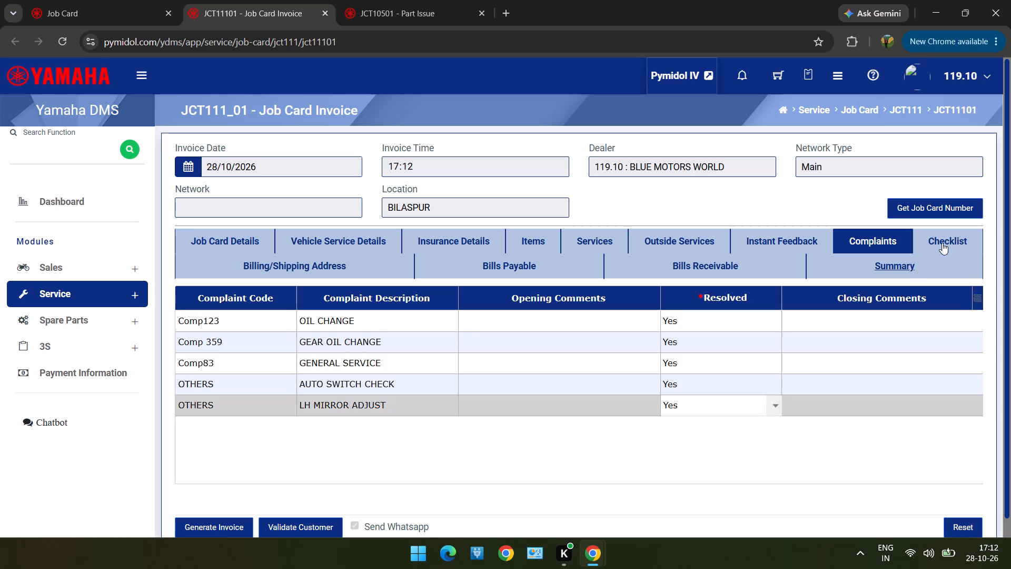
# Set the invoice summary's division code to 1907, SERVICE.
pyautogui.click(901, 259)
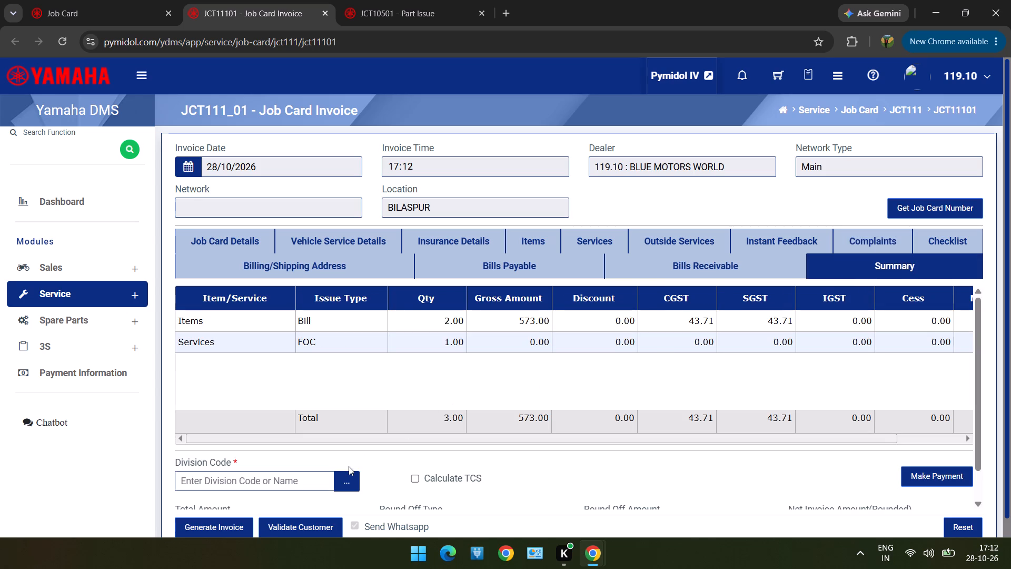
pyautogui.click(348, 482)
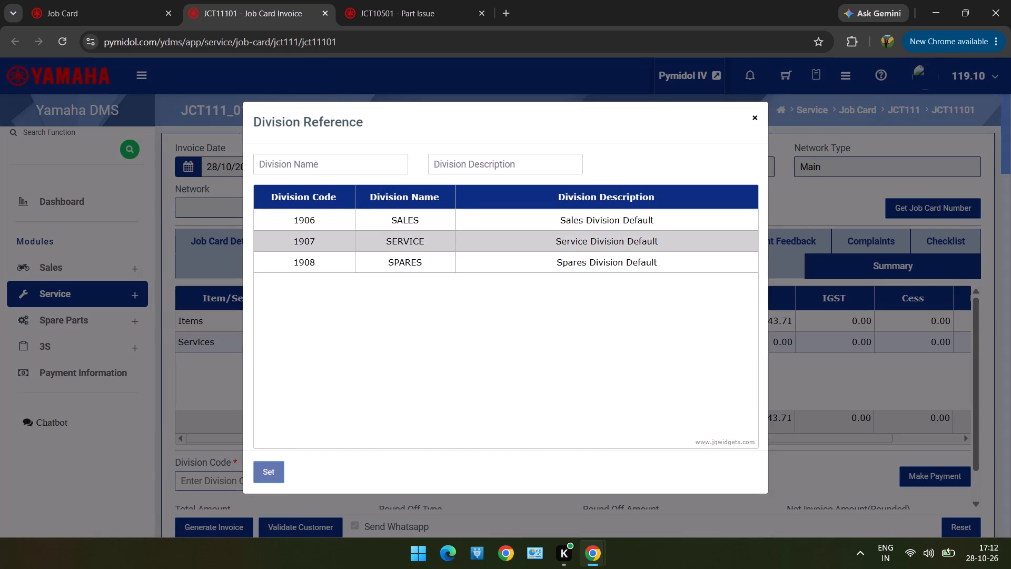
pyautogui.doubleClick(395, 241)
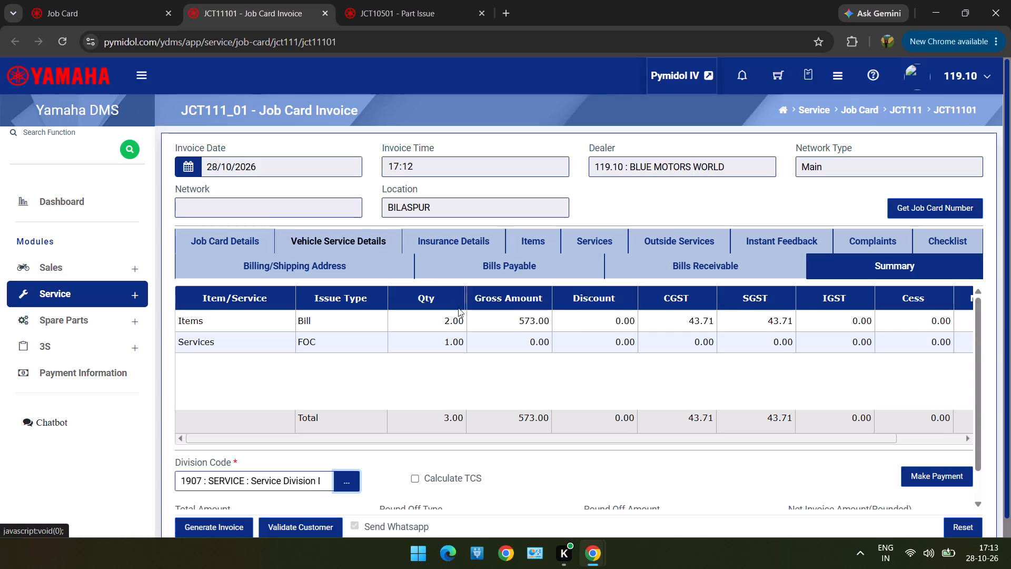
# Run the customer validation for the job card invoice.
pyautogui.scroll(-2, 461, 351)
pyautogui.scroll(-1, 463, 437)
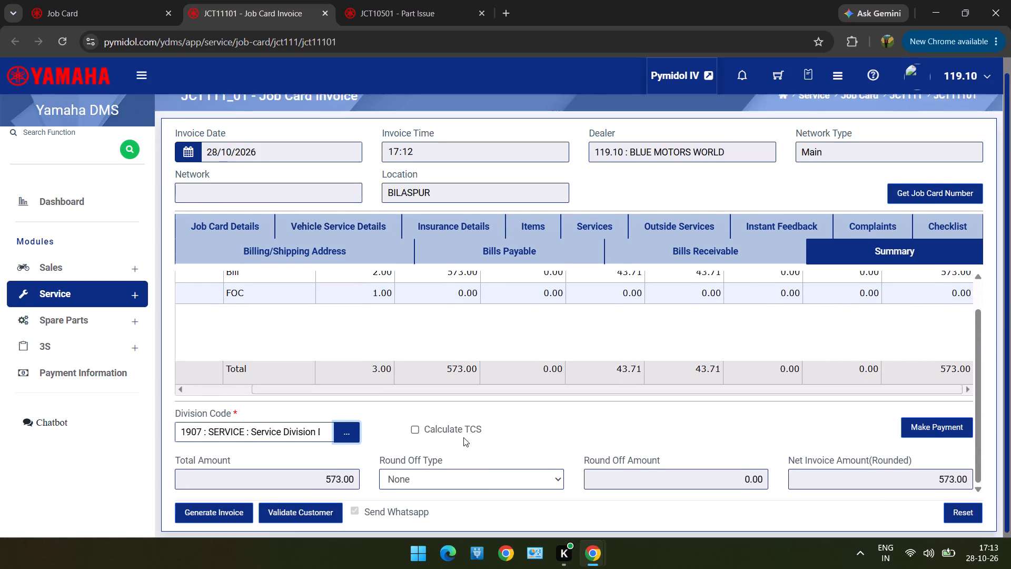
pyautogui.scroll(-1, 463, 437)
pyautogui.click(301, 506)
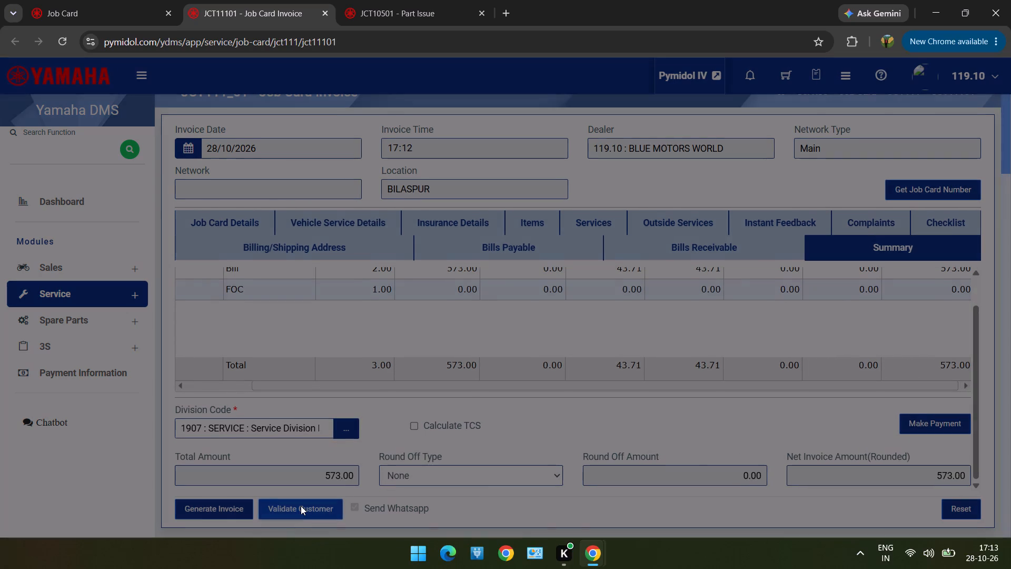
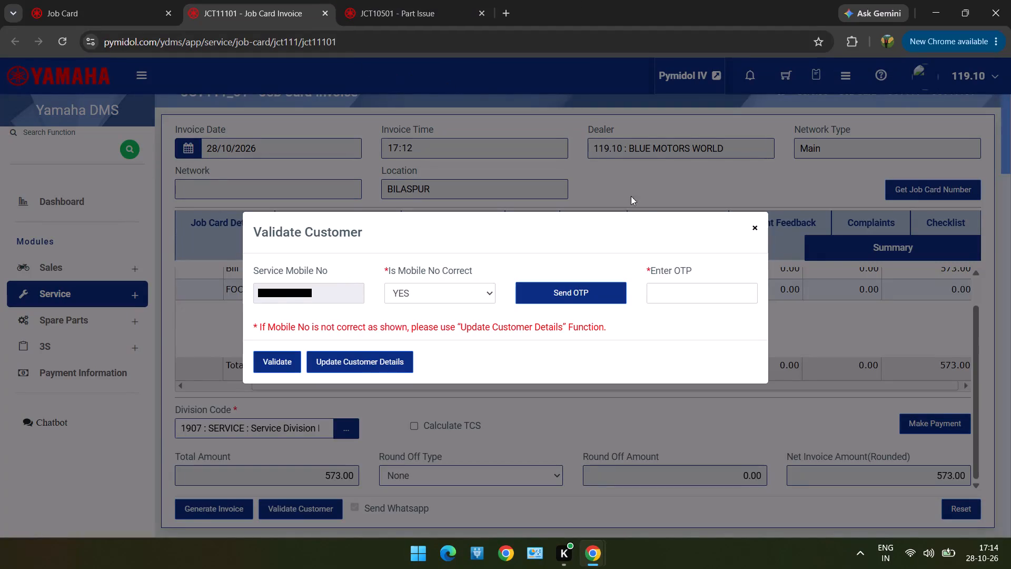
# Close the customer validation dialog on the job card invoice.
pyautogui.click(757, 230)
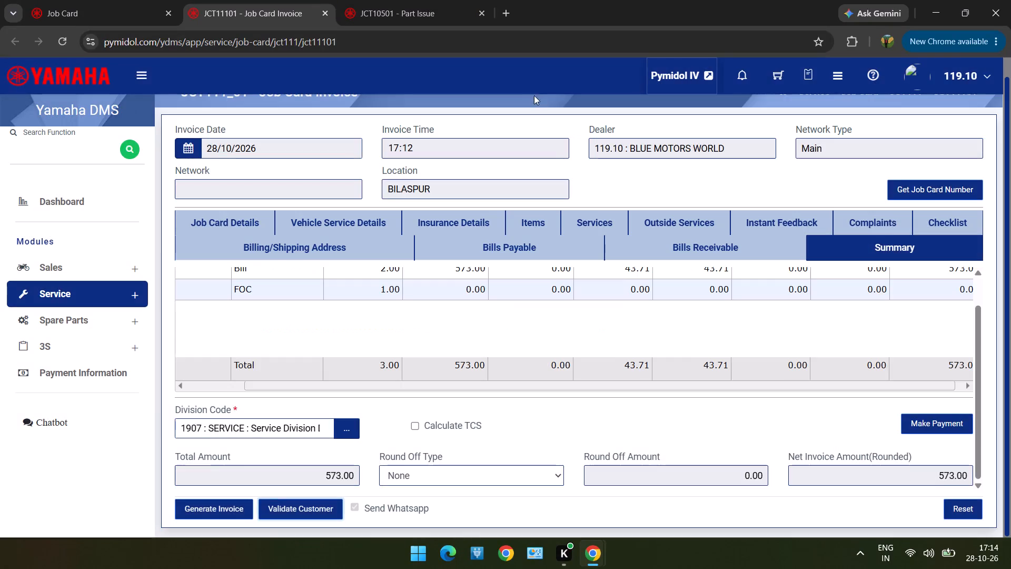
# Open the JCT106 Labour Performed transaction, place its browser tab between Job Card Invoice and Part Issue, and reload the page.
pyautogui.click(118, 8)
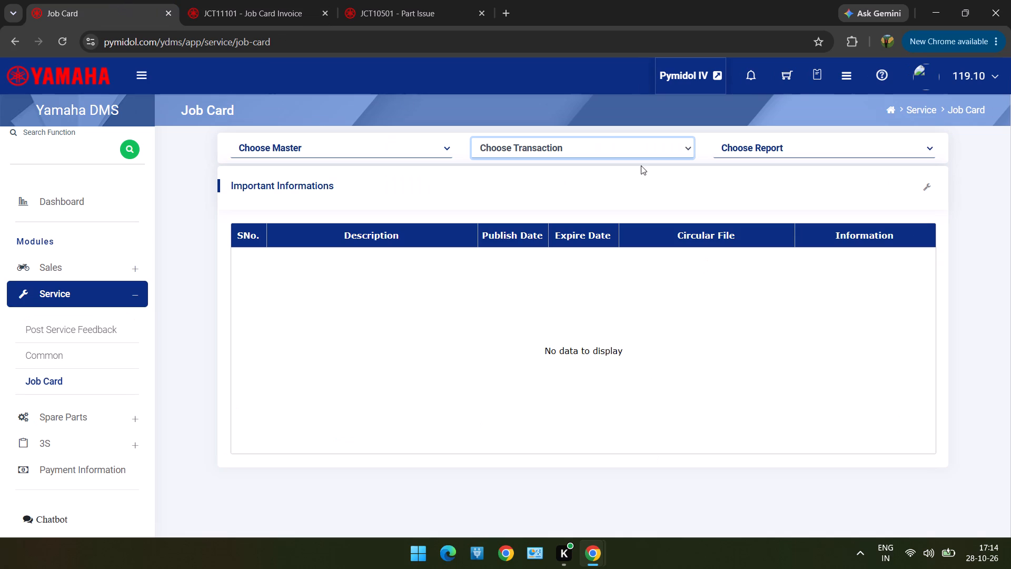
pyautogui.click(638, 143)
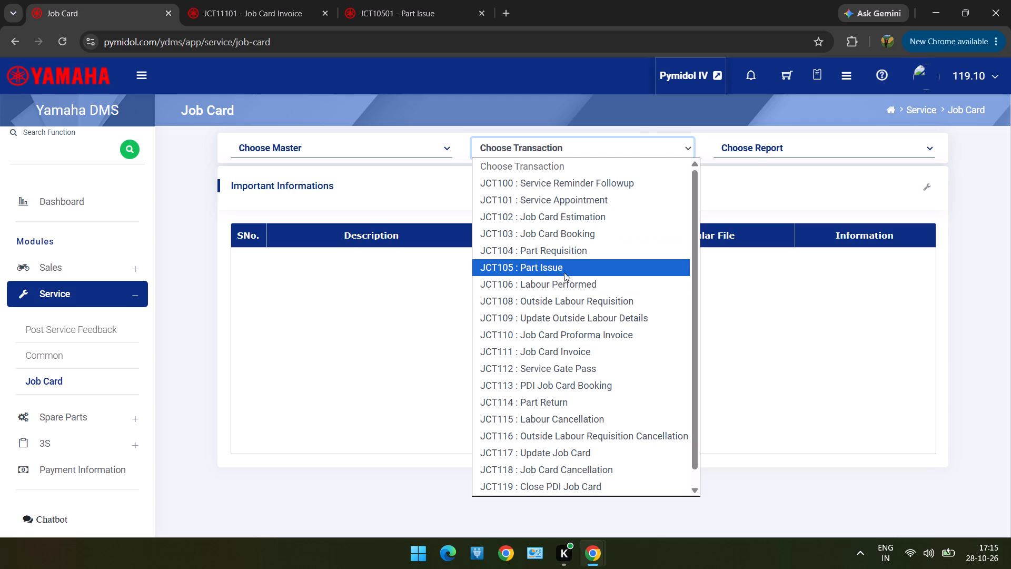
pyautogui.click(566, 286)
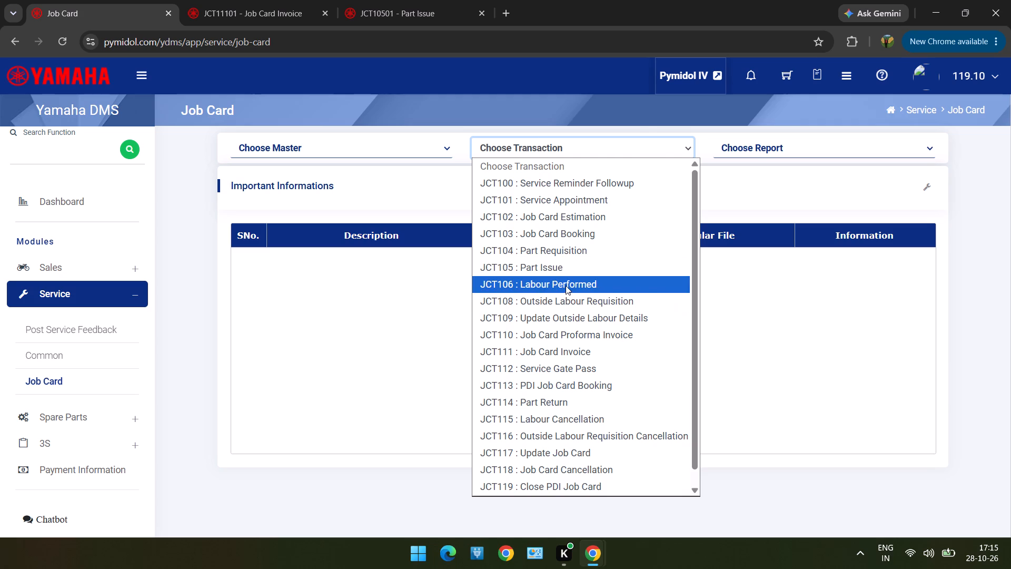
pyautogui.moveTo(292, 15); pyautogui.dragTo(334, 15)
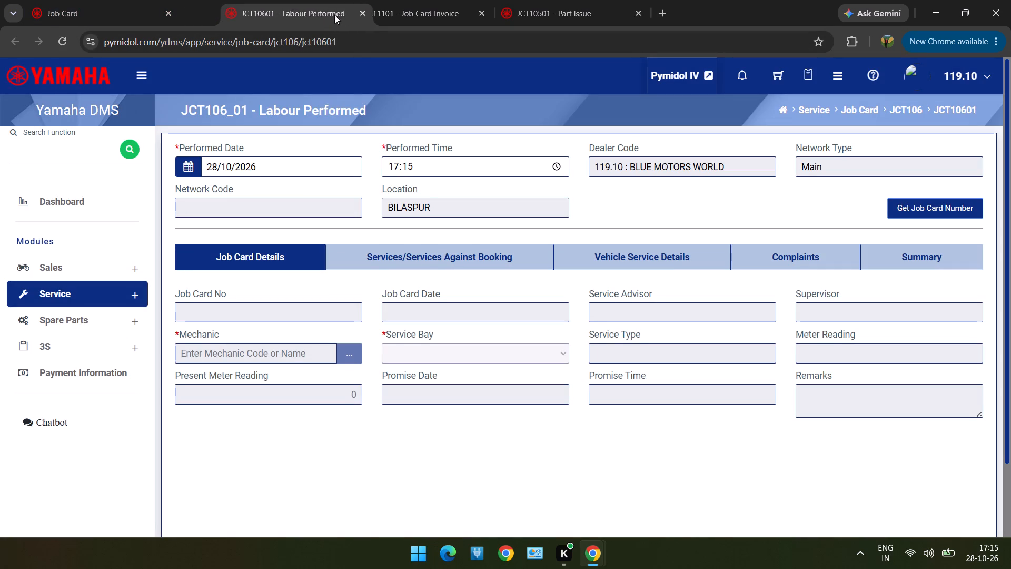
pyautogui.moveTo(334, 15); pyautogui.dragTo(381, 26)
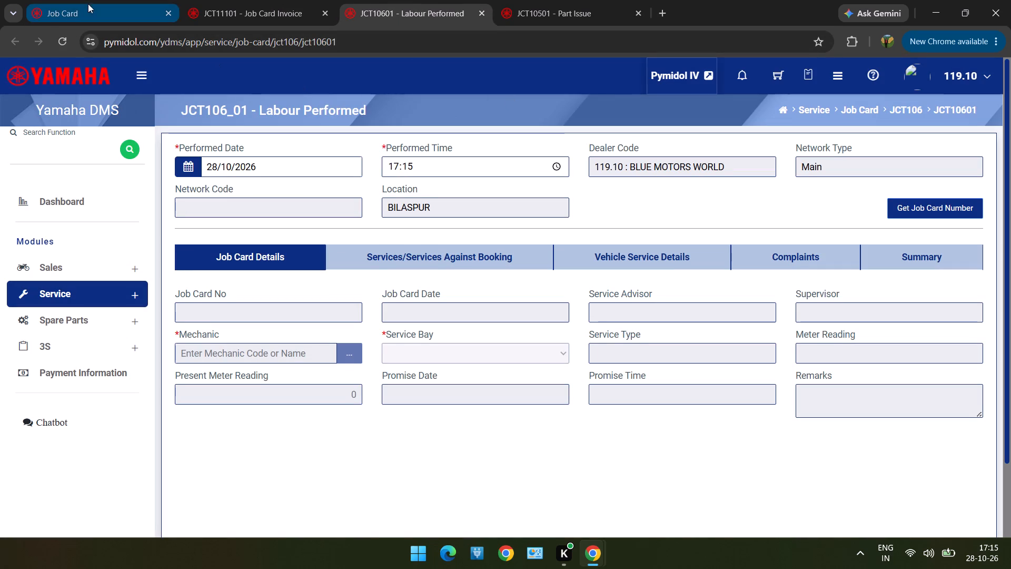
pyautogui.click(66, 39)
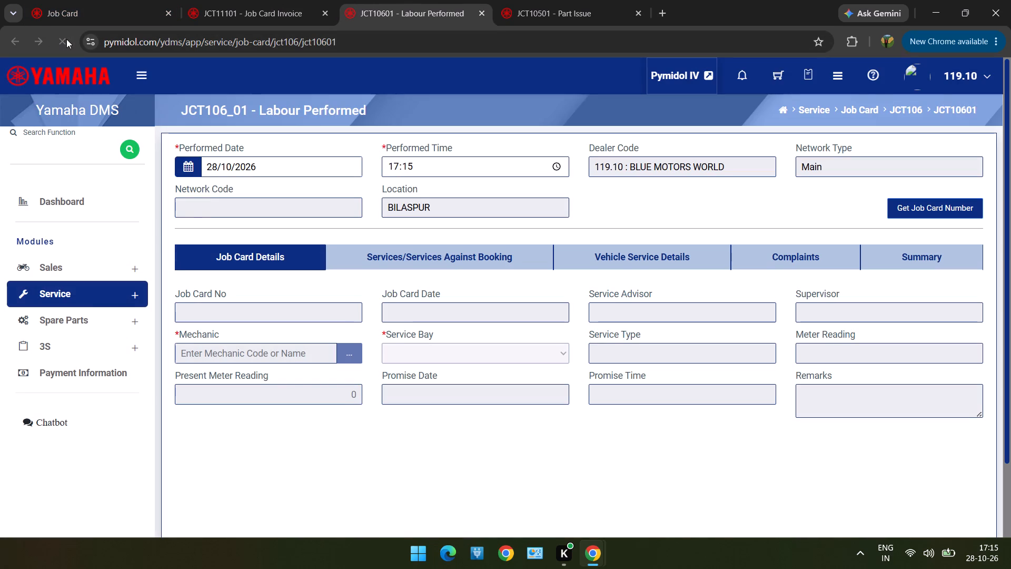
# Load job card JC/11910/2026-27/10/1885 into the Part Issue form.
pyautogui.click(545, 12)
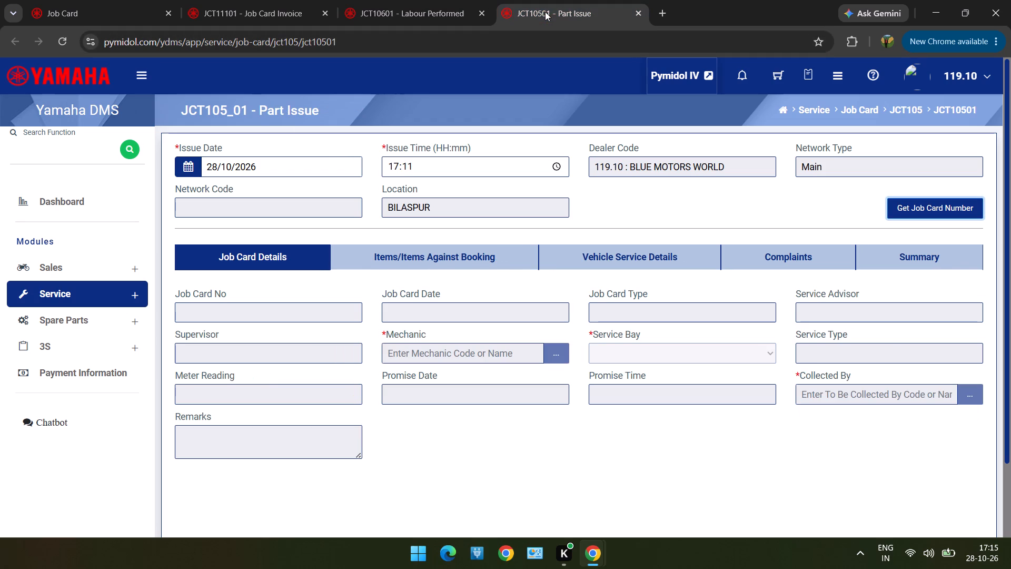
pyautogui.click(920, 211)
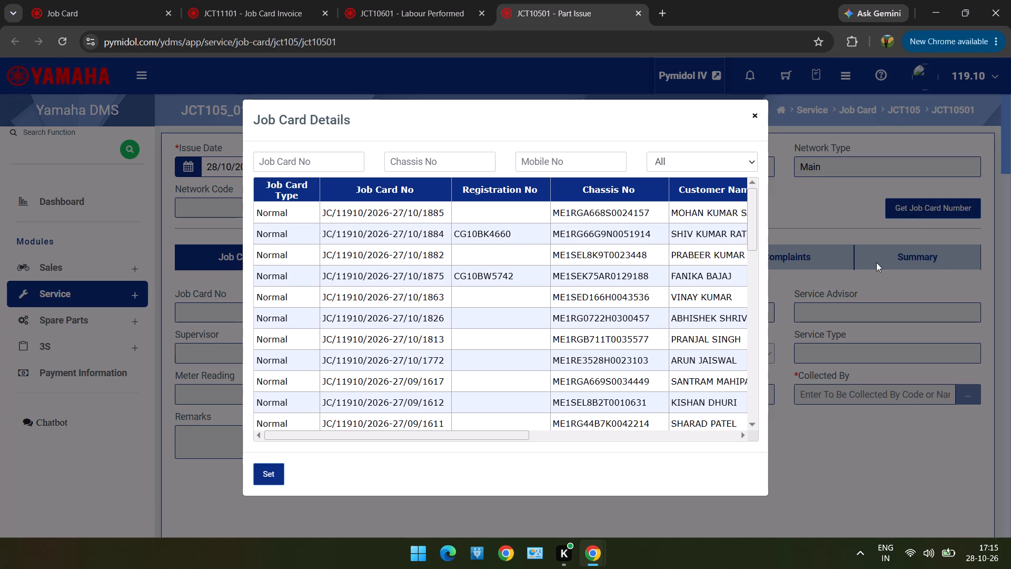
pyautogui.doubleClick(709, 208)
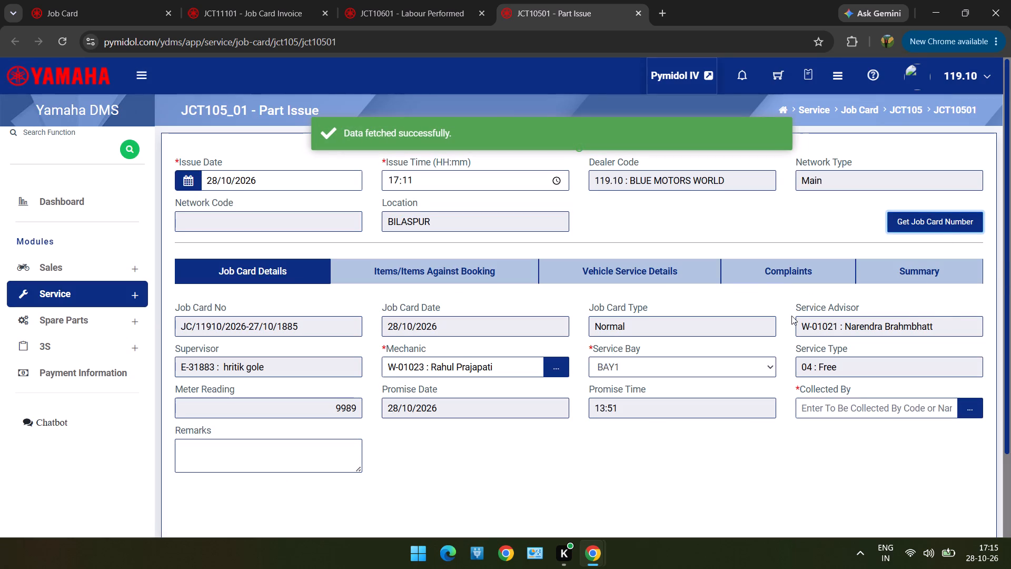
pyautogui.click(958, 409)
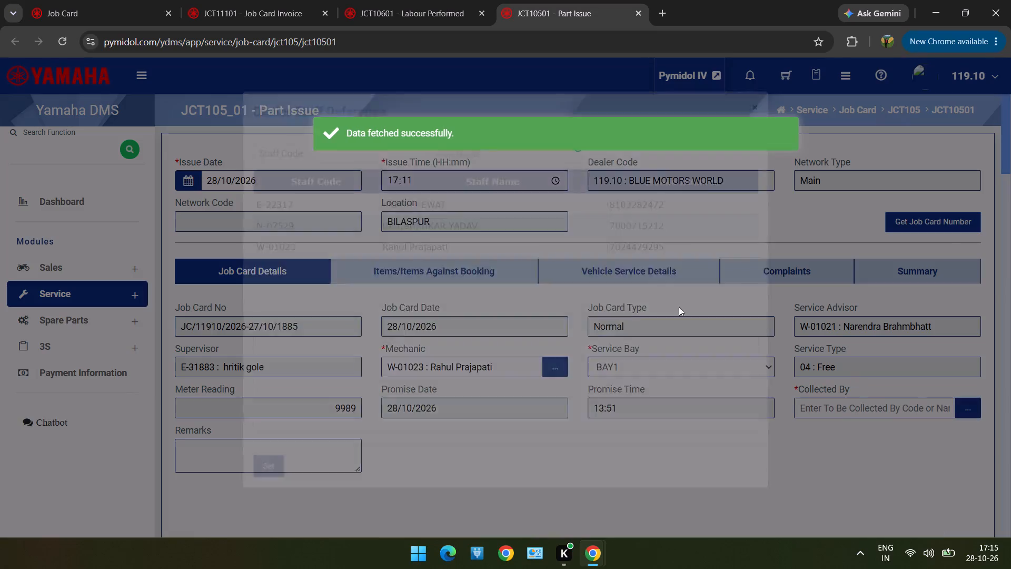
pyautogui.doubleClick(528, 248)
# Add an item row to the part issue and assign Yamaha part 90793AD41000, searching by part number 90793ad410.
pyautogui.click(469, 268)
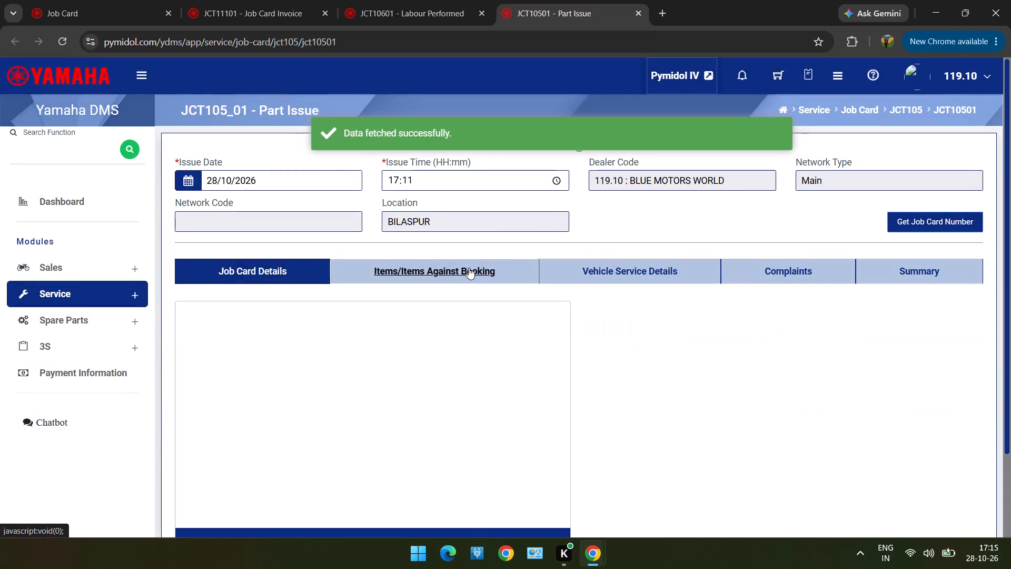
pyautogui.scroll(-1, 650, 219)
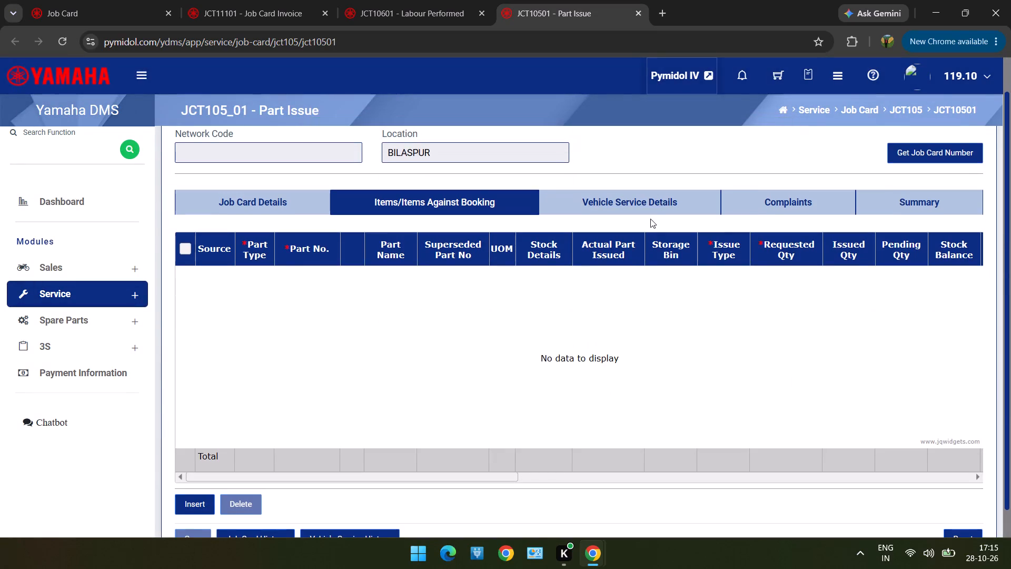
pyautogui.click(193, 499)
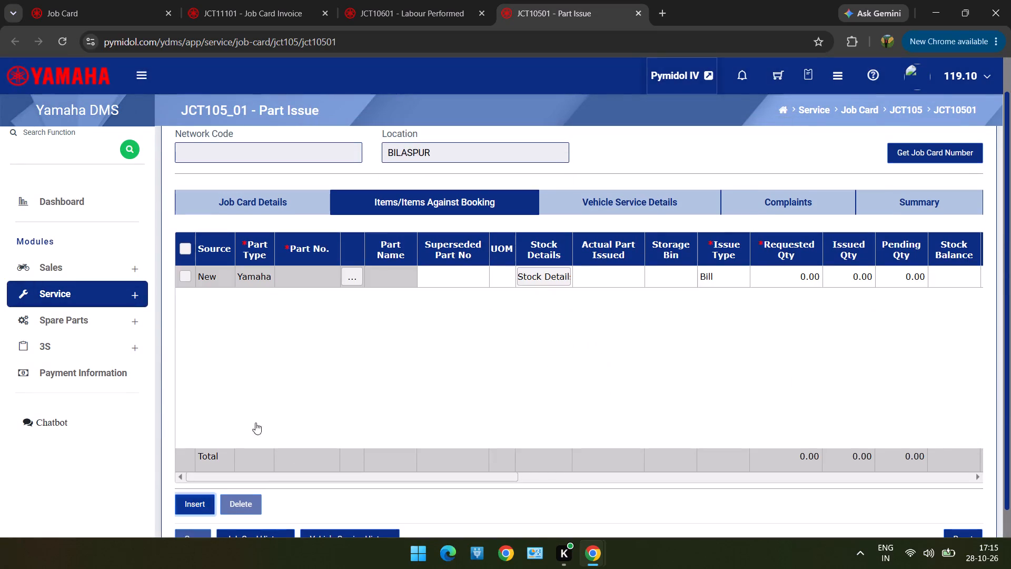
pyautogui.click(355, 277)
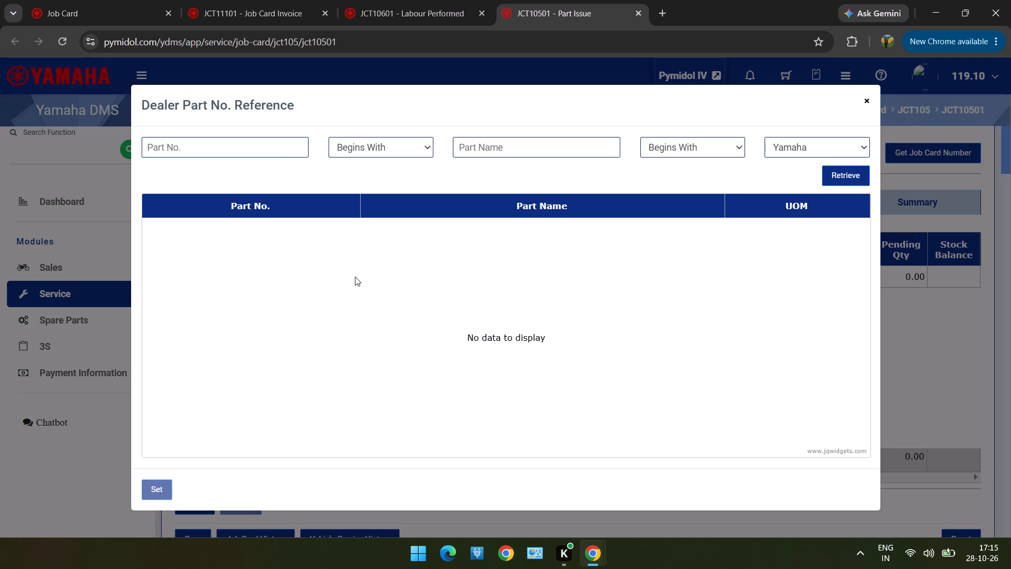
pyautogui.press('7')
pyautogui.click(225, 147)
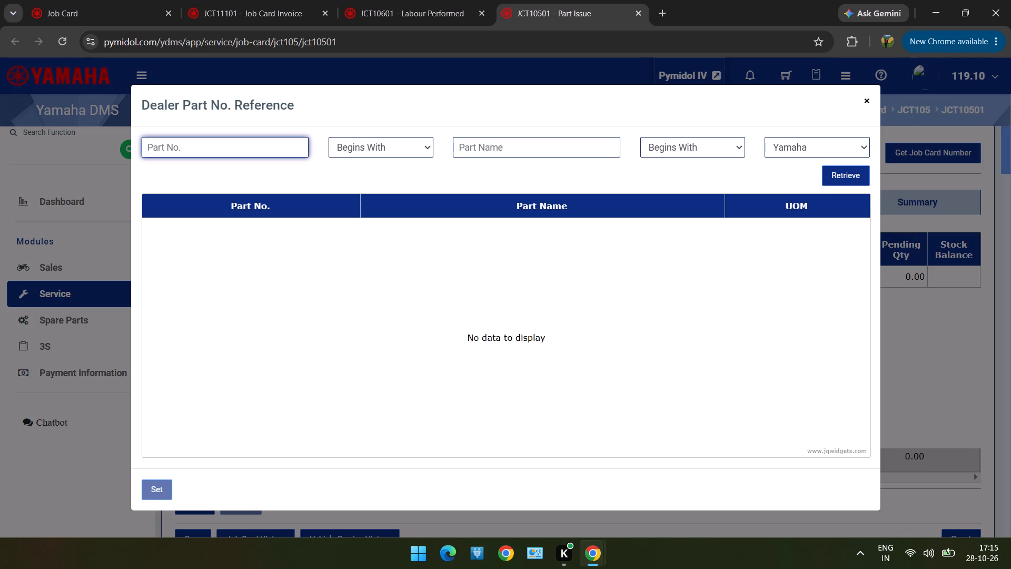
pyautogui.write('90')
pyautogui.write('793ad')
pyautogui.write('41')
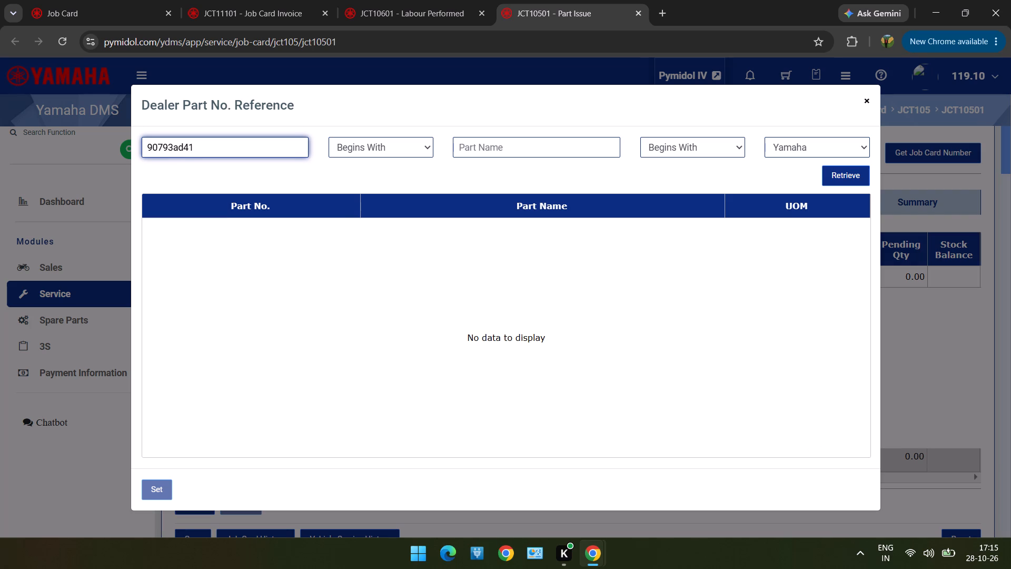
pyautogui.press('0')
pyautogui.click(841, 176)
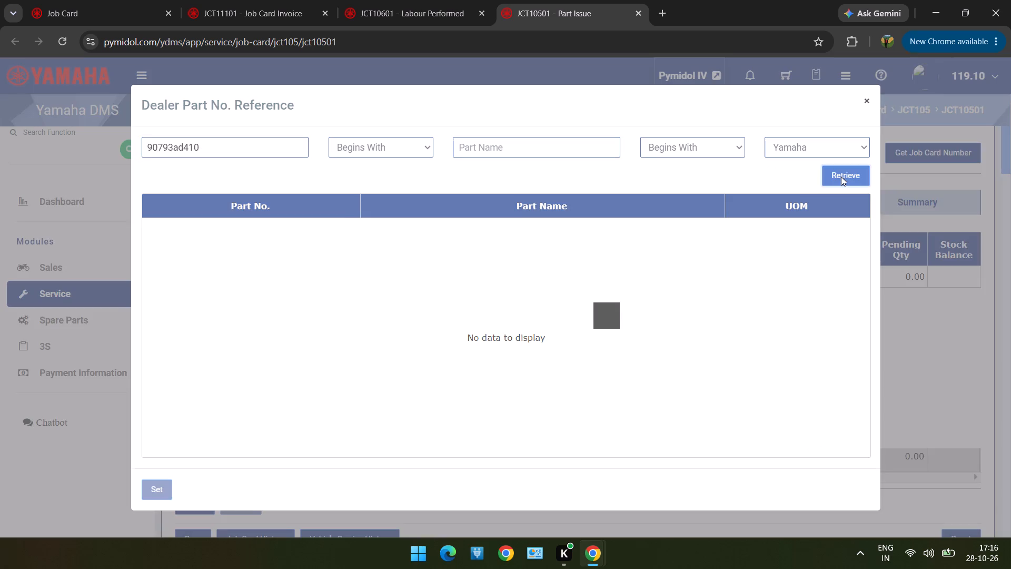
pyautogui.doubleClick(512, 227)
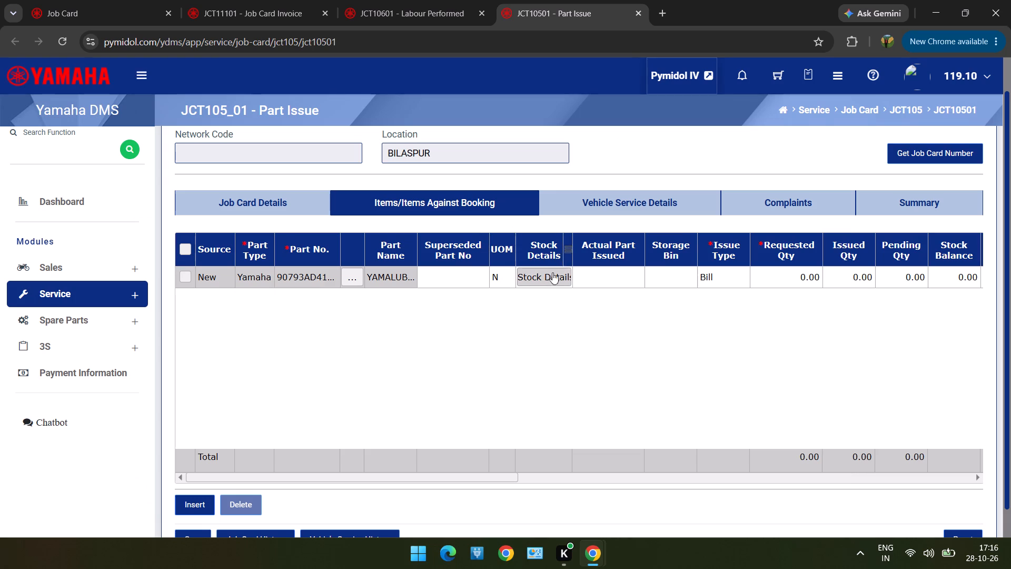
# Select the third stock entry of part 90793AD41000 at BILASPUR DEFAULT LOCATION for the item row.
pyautogui.click(548, 281)
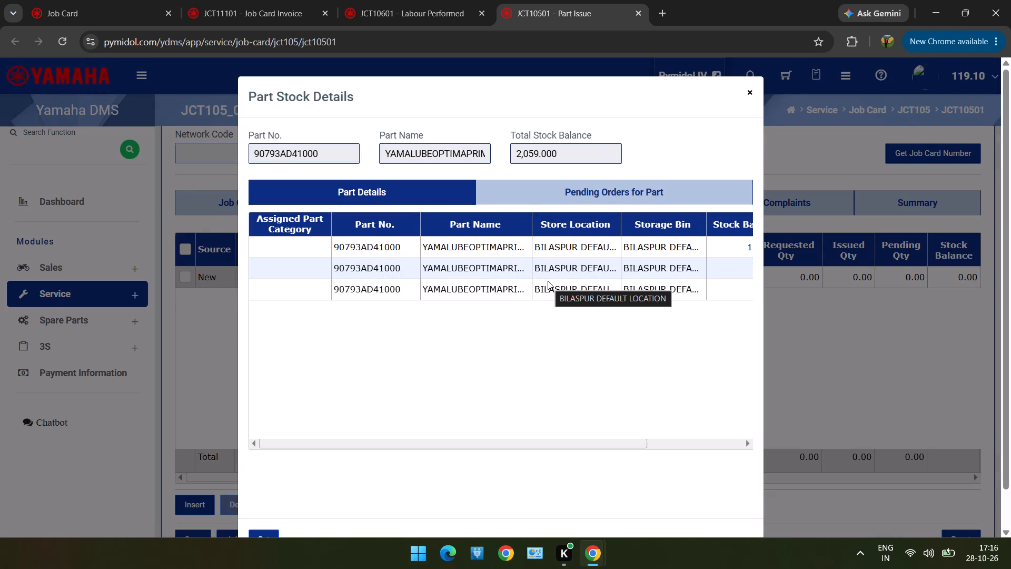
pyautogui.doubleClick(514, 297)
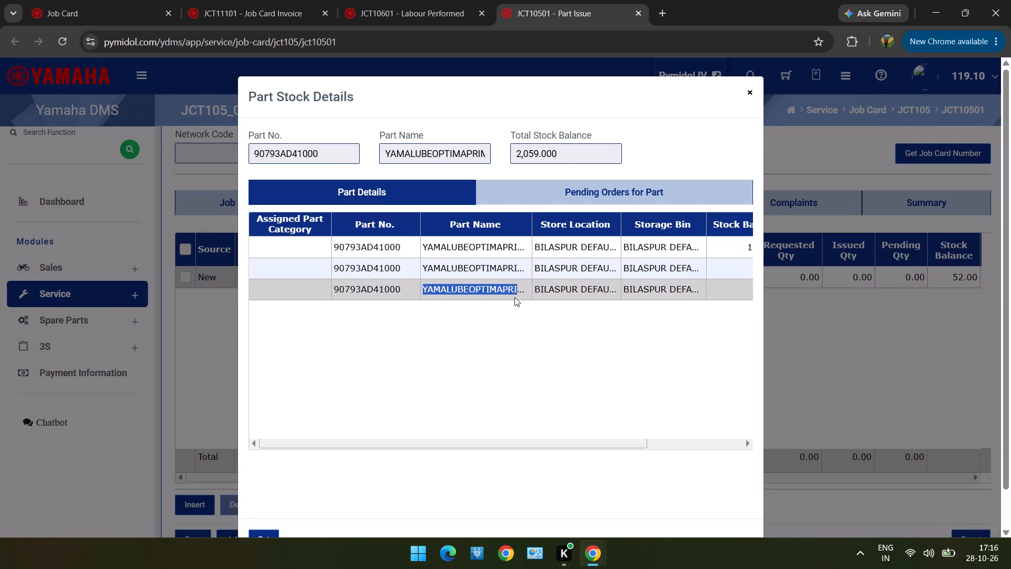
# Set both the requested quantity and the issue quantity of part 90793AD41000 to 1.
pyautogui.click(792, 277)
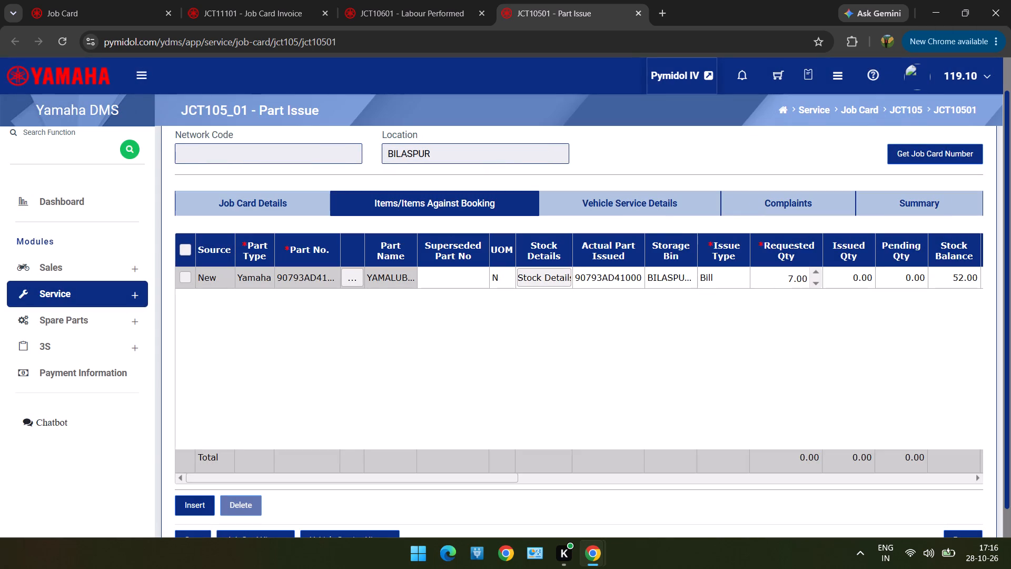
pyautogui.doubleClick(817, 282)
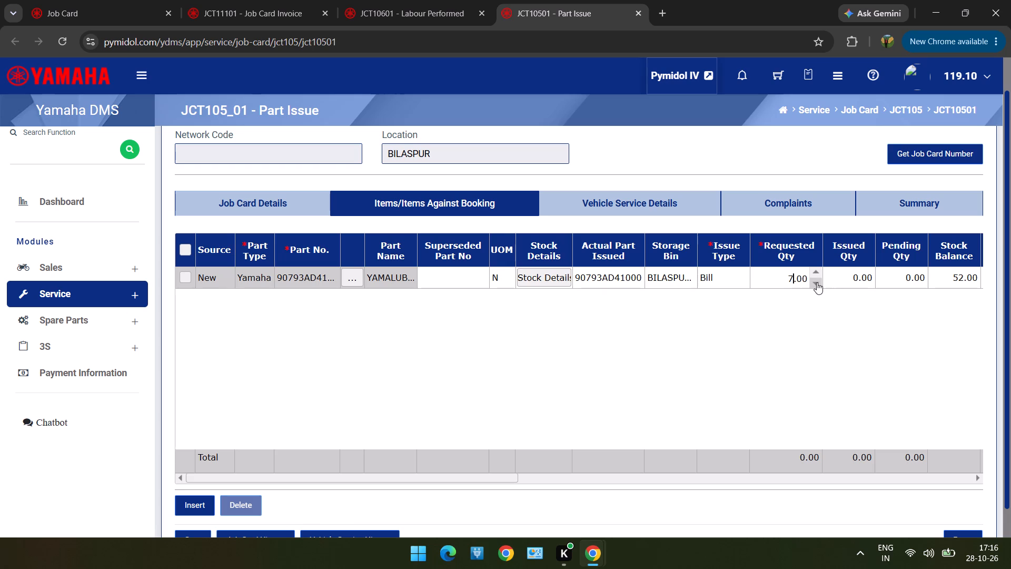
pyautogui.click(817, 282)
pyautogui.click(817, 282)
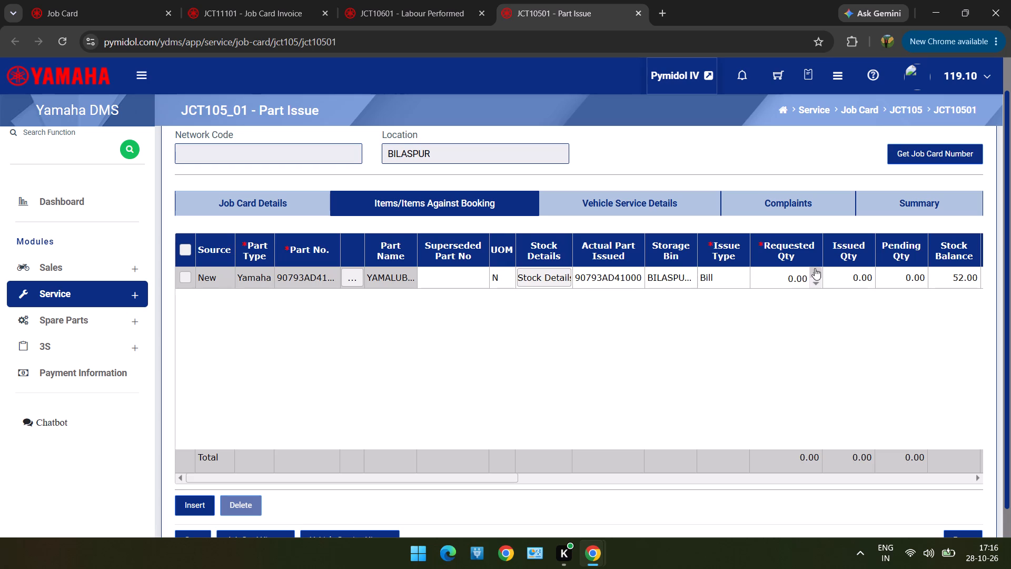
pyautogui.click(815, 268)
pyautogui.click(816, 286)
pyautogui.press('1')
pyautogui.press('Tab')
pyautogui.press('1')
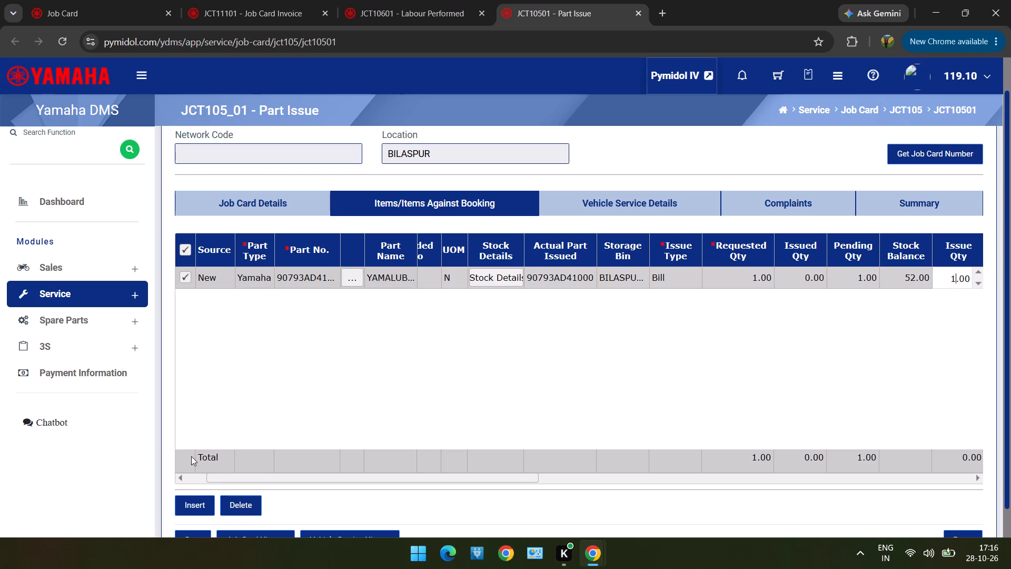
# Add a second item row to the part issue and assign Yamaha part 21CE34400000, searching by part number 21ce34400.
pyautogui.click(192, 504)
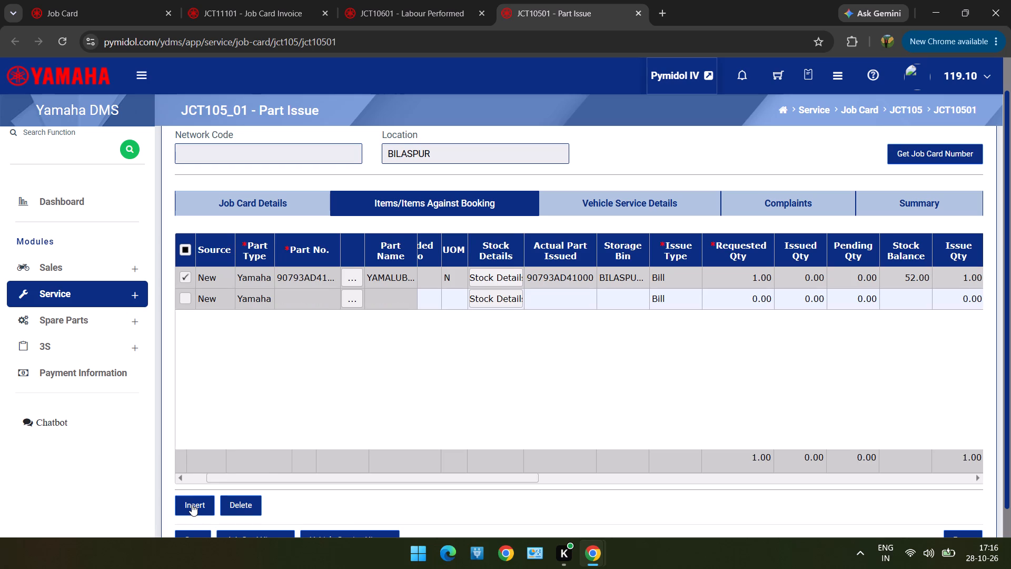
pyautogui.click(349, 295)
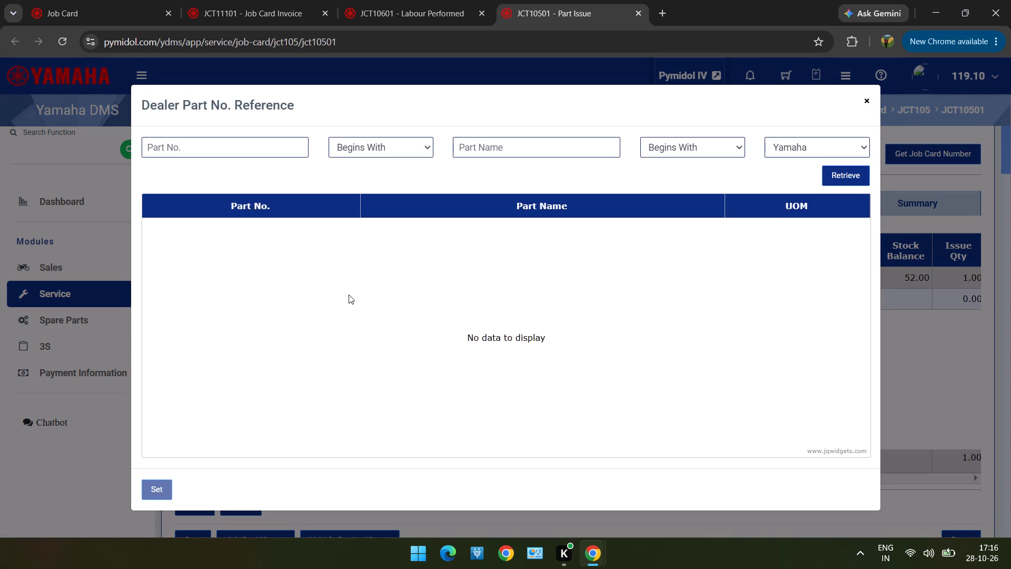
pyautogui.click(274, 141)
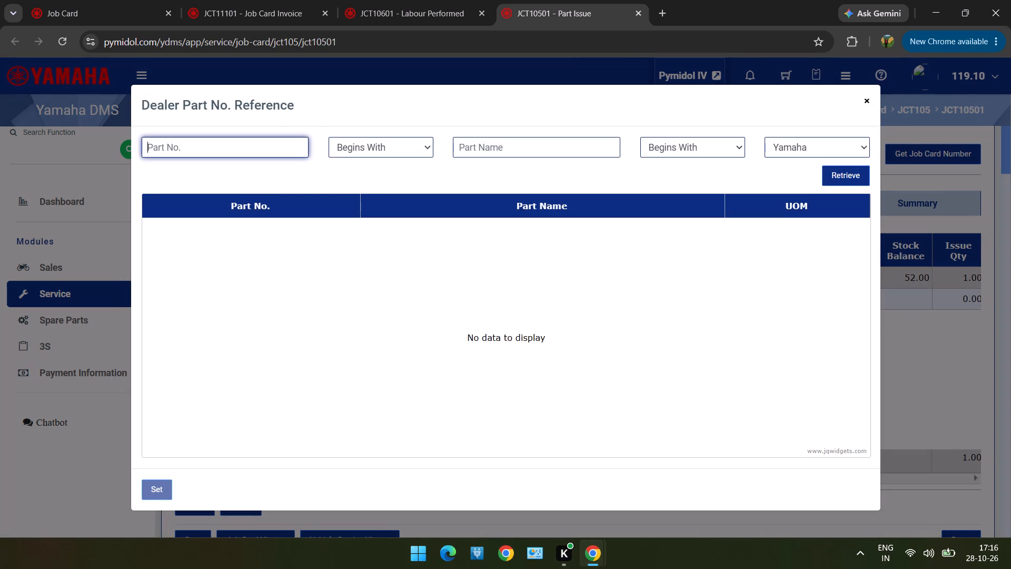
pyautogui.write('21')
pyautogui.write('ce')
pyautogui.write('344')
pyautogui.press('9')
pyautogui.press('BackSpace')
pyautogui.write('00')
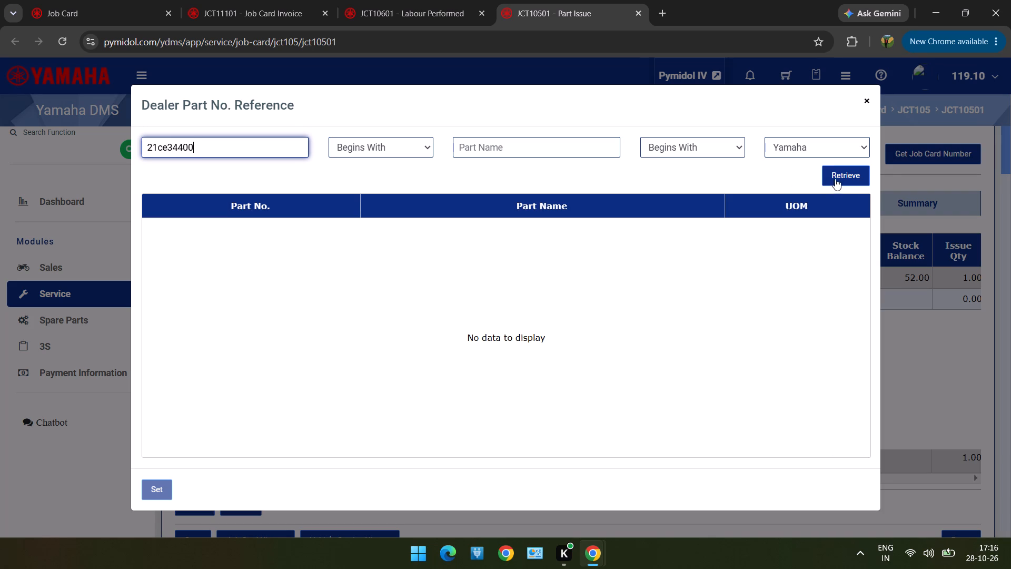
pyautogui.click(837, 178)
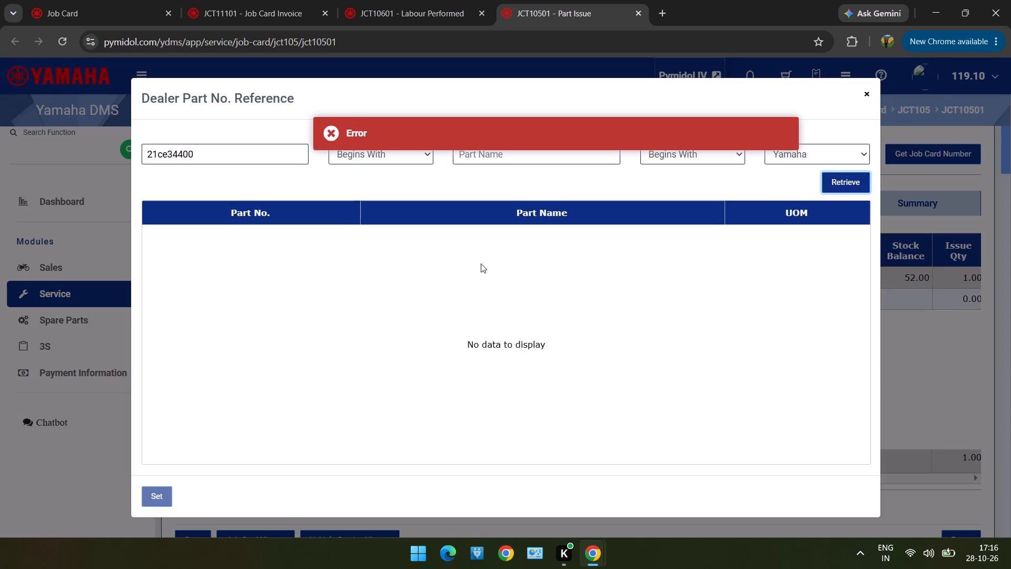
pyautogui.click(331, 132)
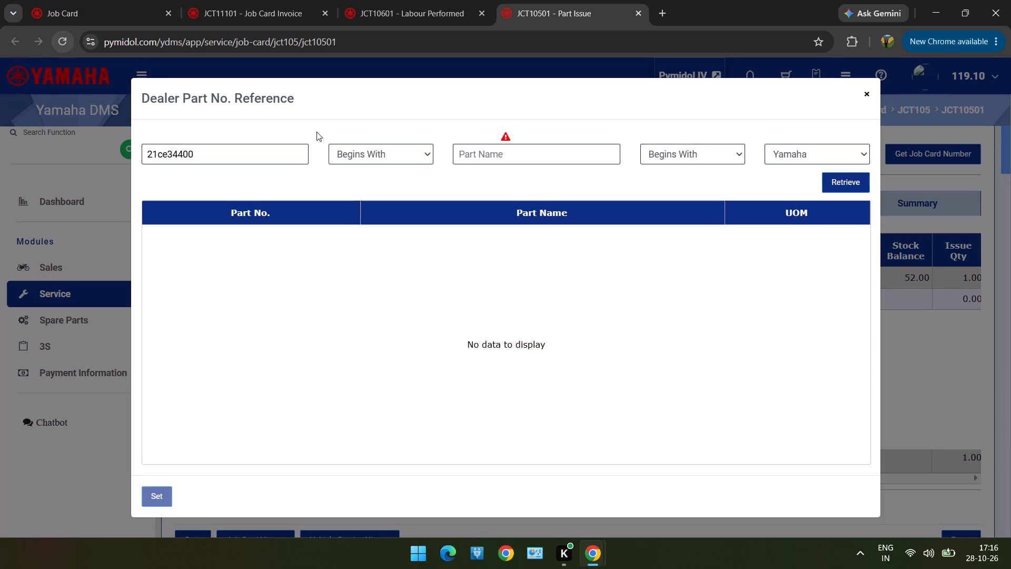
pyautogui.click(844, 182)
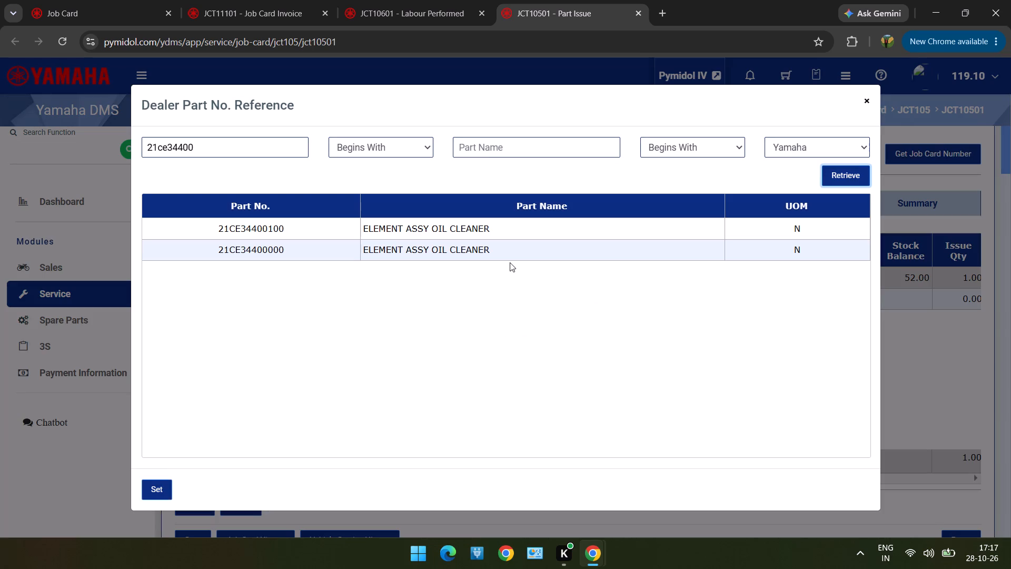
pyautogui.doubleClick(494, 256)
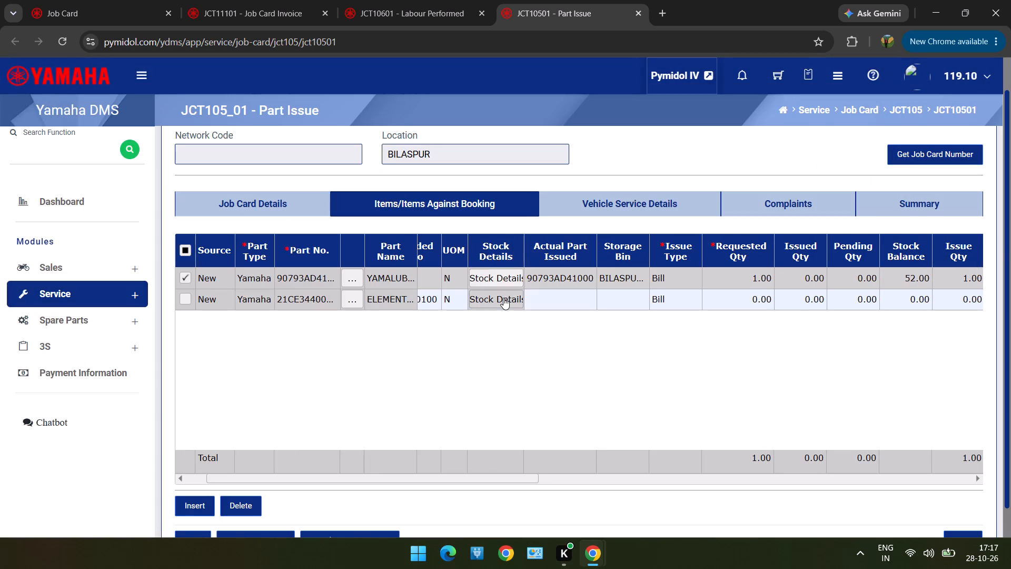
# Select the second stock entry, superseded part 21CE34400100 in NO-BIN, for the second item row.
pyautogui.click(503, 298)
pyautogui.hscroll(-2, 558, 314)
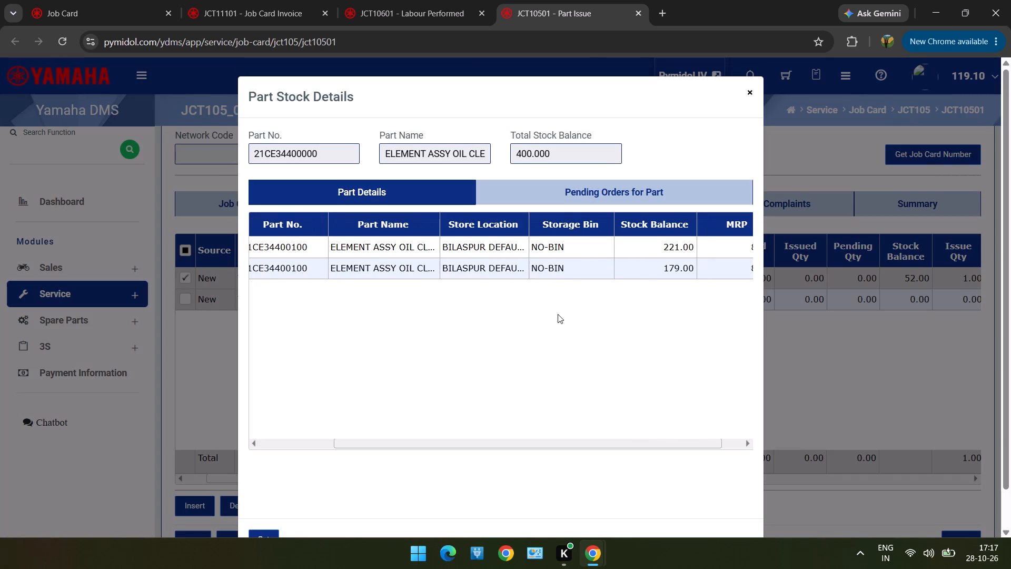
pyautogui.hscroll(-3, 558, 314)
pyautogui.doubleClick(617, 271)
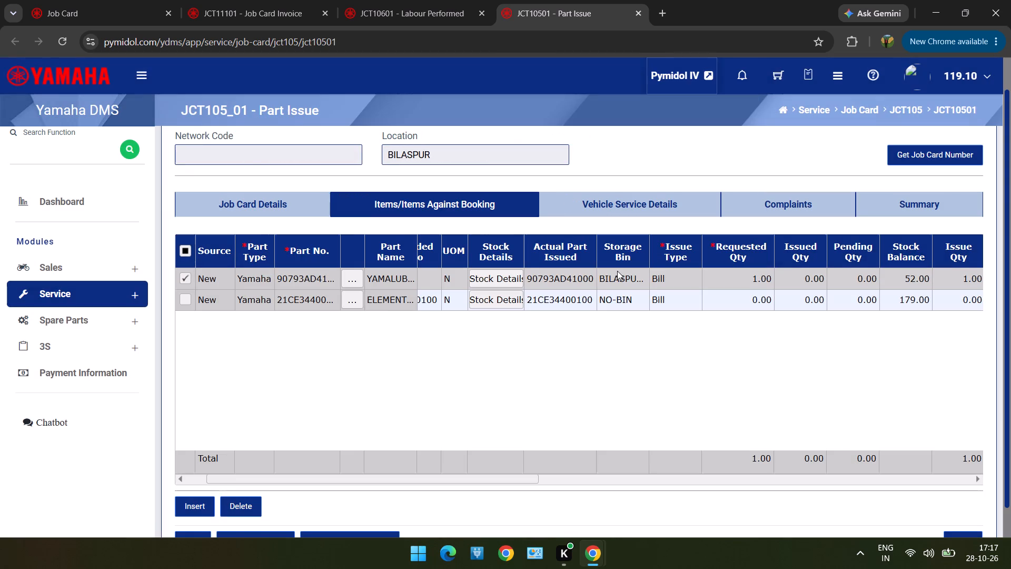
# Set both the requested quantity and the issue quantity of the oil cleaner element in the second row to 1.
pyautogui.click(737, 303)
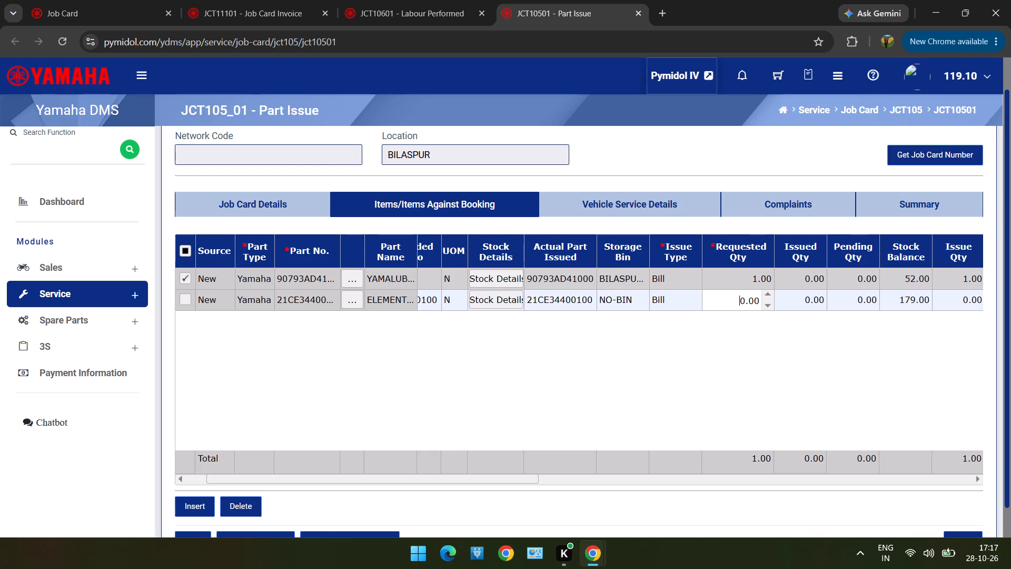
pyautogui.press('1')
pyautogui.press('Tab')
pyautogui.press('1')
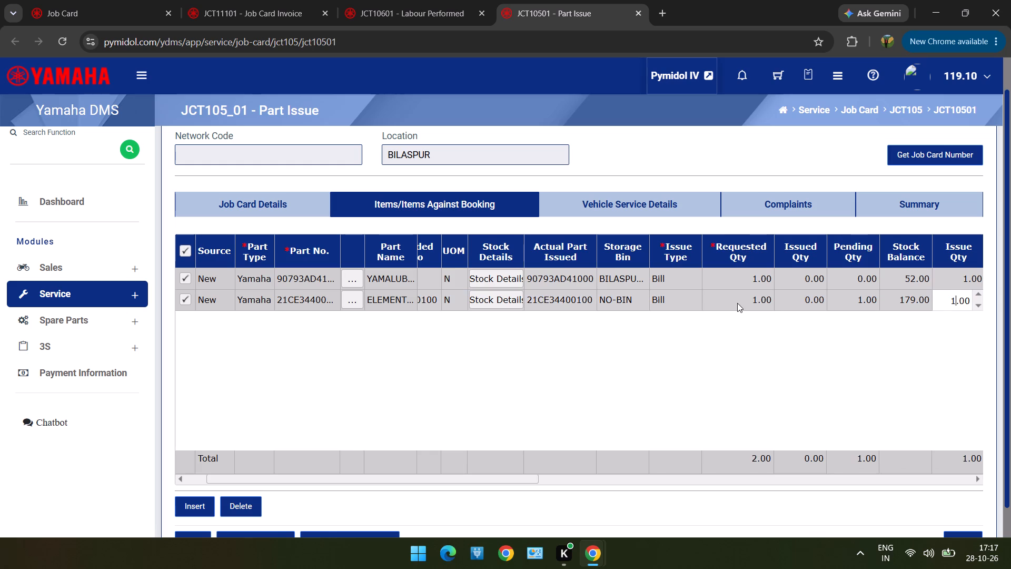
# Add a third item row to the part issue and assign part 21CE34400000, searching by part number 21ce34400.
pyautogui.click(196, 509)
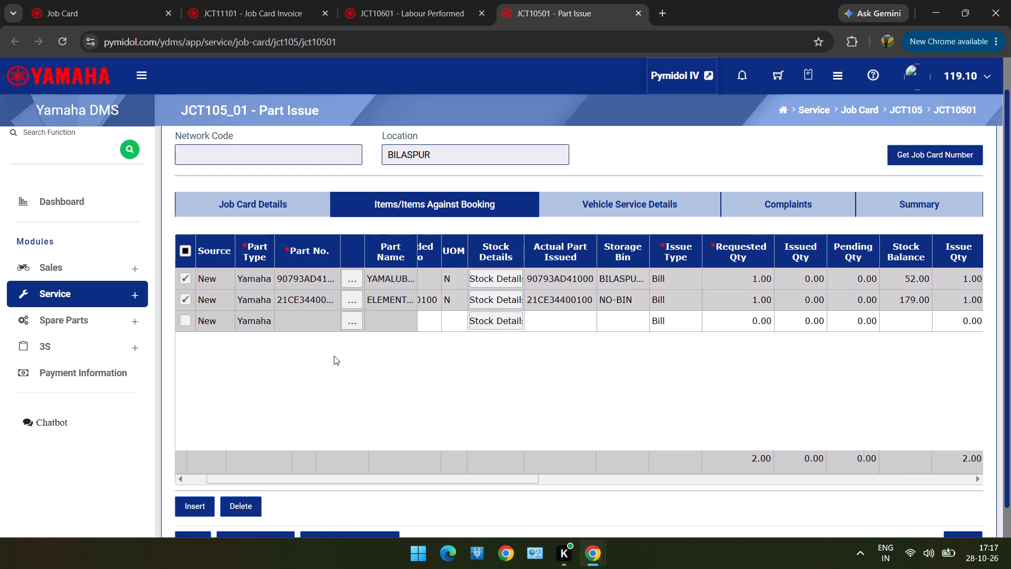
pyautogui.click(354, 331)
pyautogui.click(354, 325)
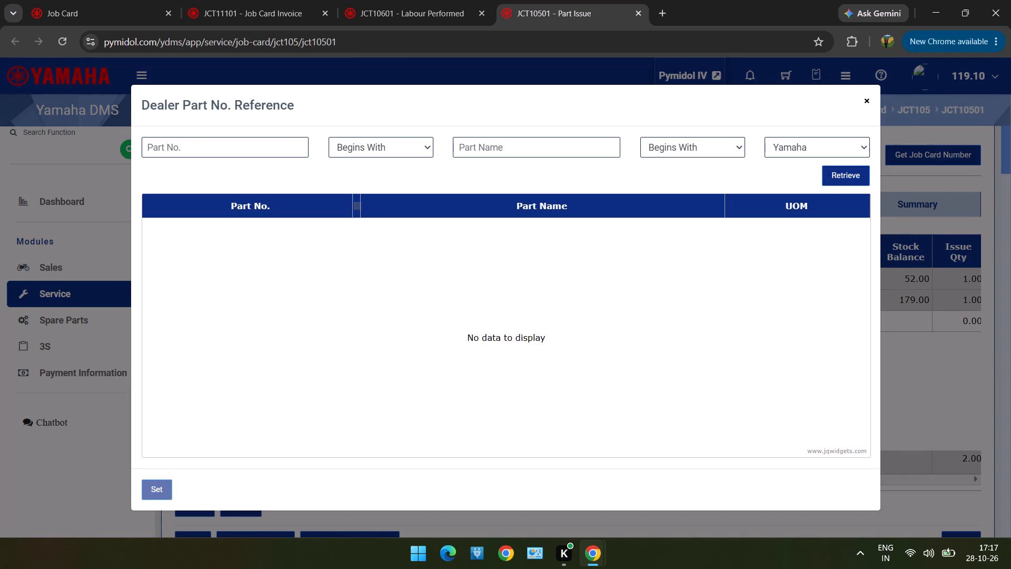
pyautogui.click(192, 150)
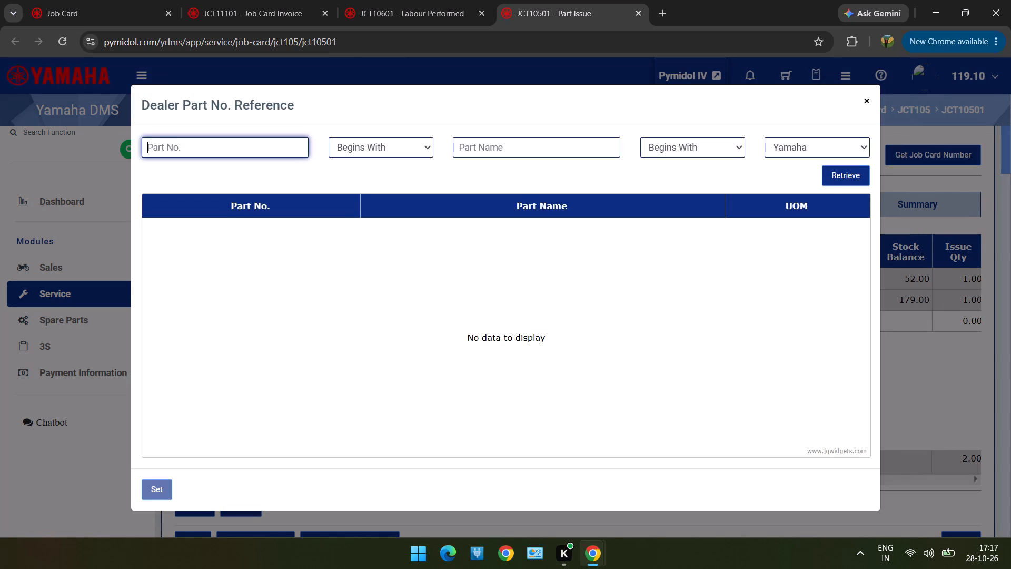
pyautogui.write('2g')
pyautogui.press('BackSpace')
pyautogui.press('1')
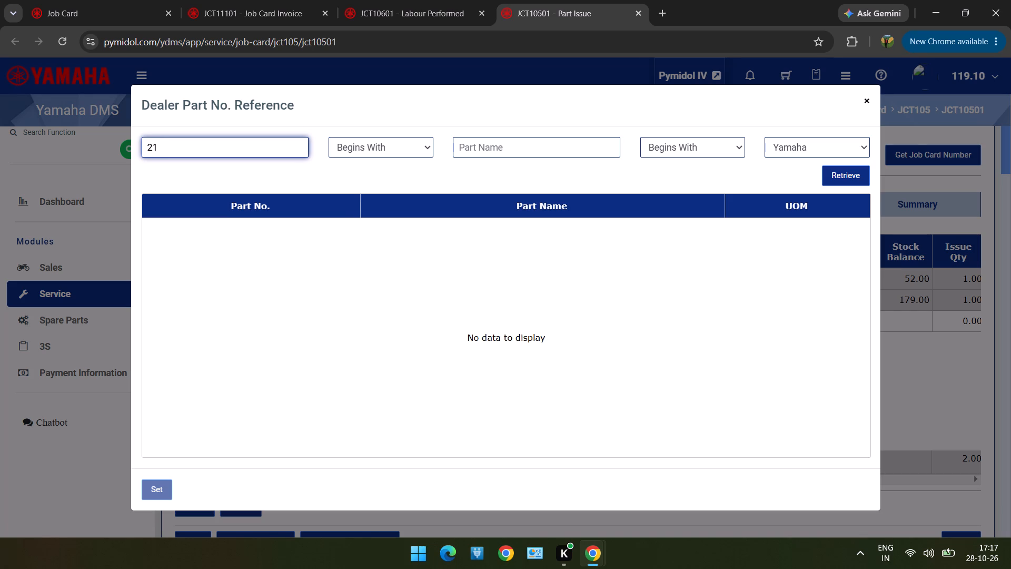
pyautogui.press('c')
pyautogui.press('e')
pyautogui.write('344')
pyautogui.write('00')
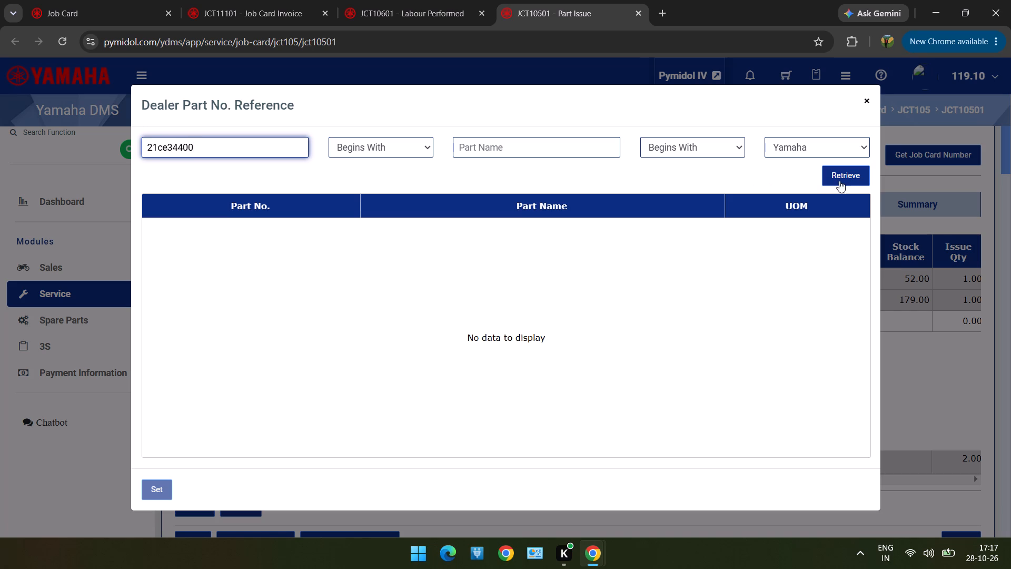
pyautogui.click(841, 180)
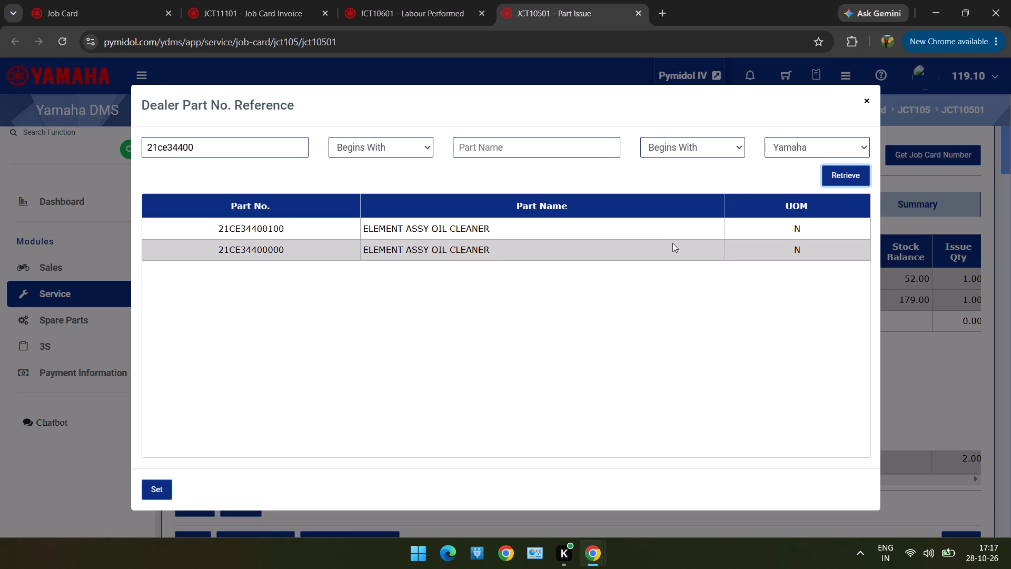
pyautogui.doubleClick(525, 254)
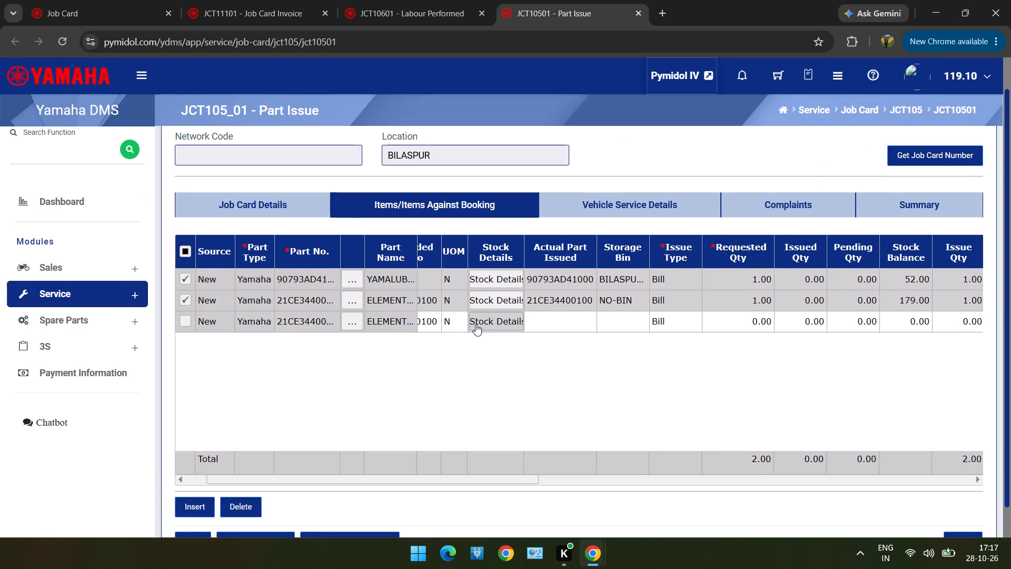
# View the stock details of part 21CE34400000 for the third item row and close them without selecting an entry.
pyautogui.click(475, 324)
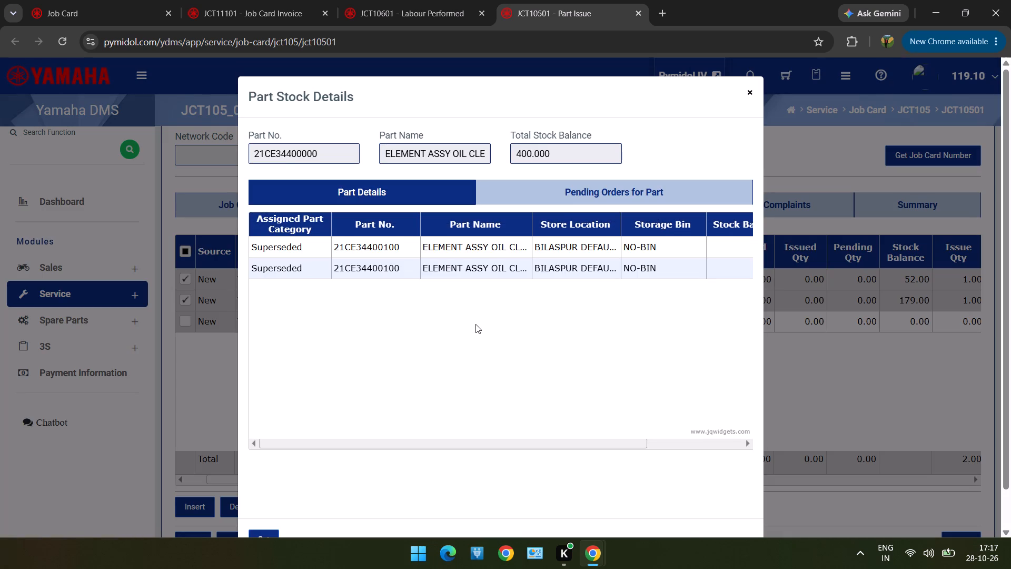
pyautogui.hscroll(-5, 475, 324)
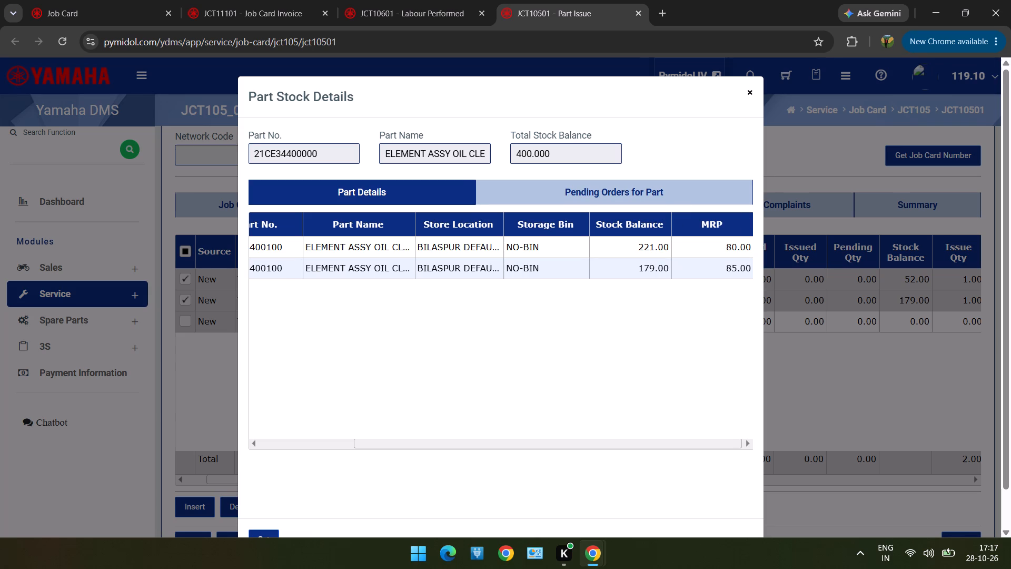
pyautogui.click(324, 153)
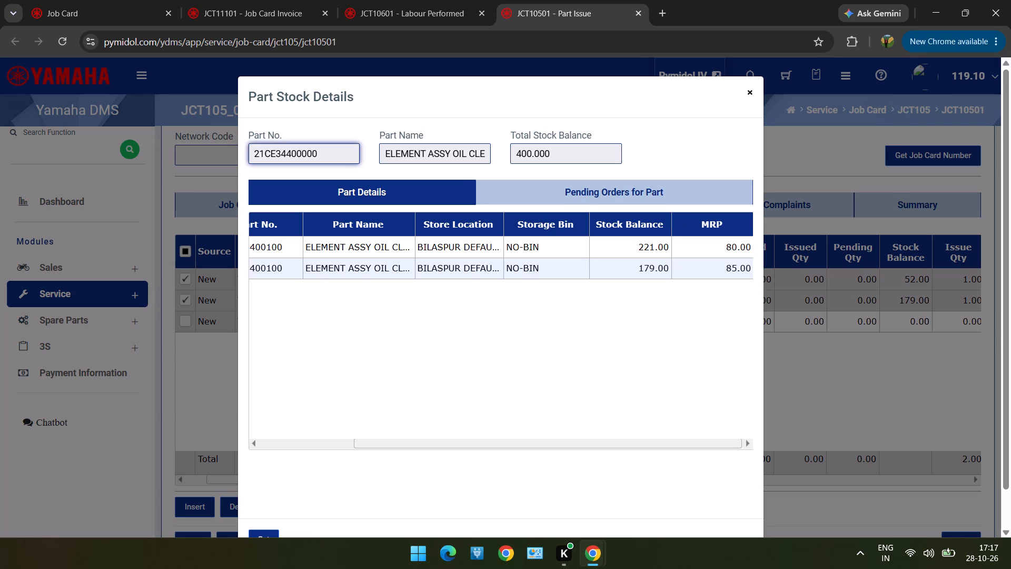
pyautogui.press('BackSpace')
pyautogui.press('BackSpace')
pyautogui.press('BackSpace')
pyautogui.click(757, 97)
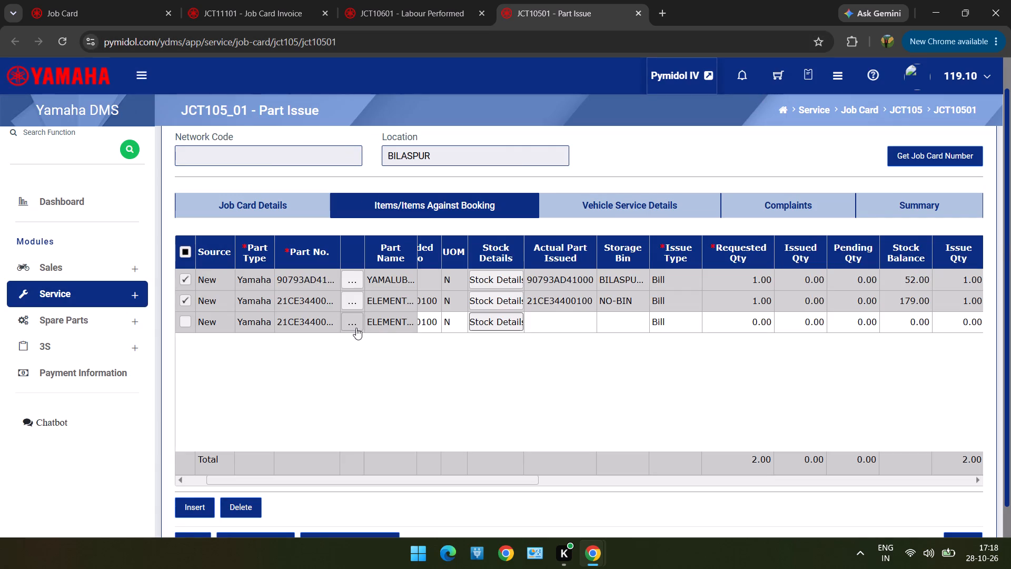
# Replace the third item row's part with air cleaner element 2GSE44500000, searching by part number 2gse4450.
pyautogui.click(356, 328)
pyautogui.click(259, 151)
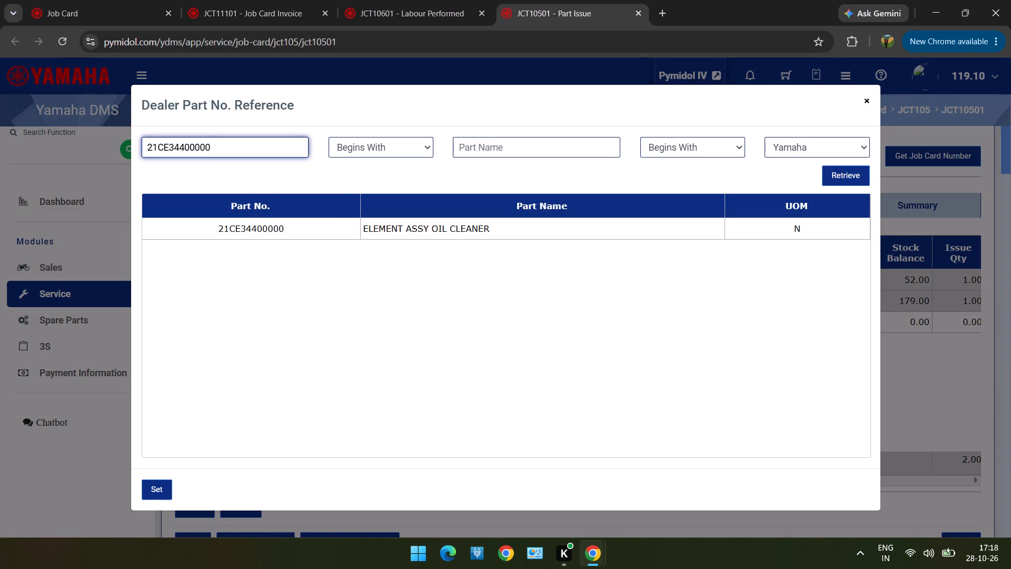
pyautogui.press('BackSpace')
pyautogui.press('BackSpace')
pyautogui.press('BackSpace')
pyautogui.press('BackSpace')
pyautogui.press('BackSpace')
pyautogui.press('BackSpace')
pyautogui.press('BackSpace')
pyautogui.press('BackSpace')
pyautogui.press('BackSpace')
pyautogui.press('BackSpace')
pyautogui.press('BackSpace')
pyautogui.press('BackSpace')
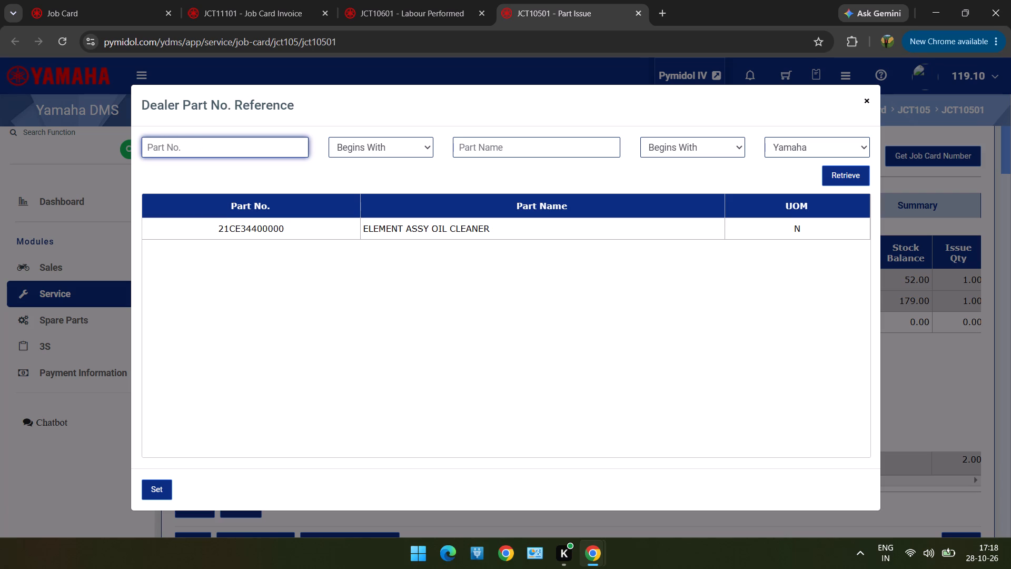
pyautogui.press('BackSpace')
pyautogui.press('BackSpace')
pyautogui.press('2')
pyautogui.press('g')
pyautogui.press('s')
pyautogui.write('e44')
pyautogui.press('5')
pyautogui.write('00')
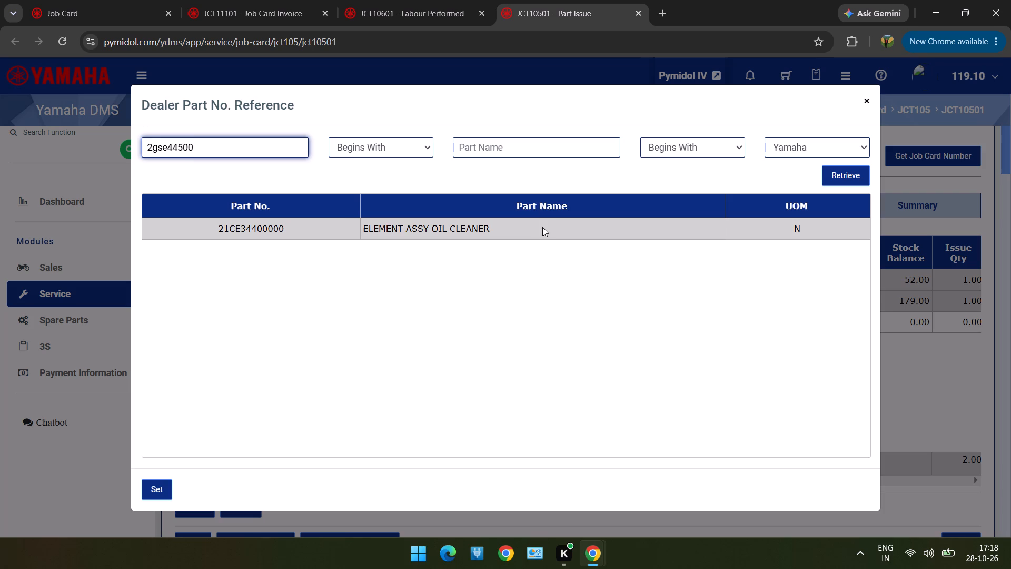
pyautogui.doubleClick(538, 220)
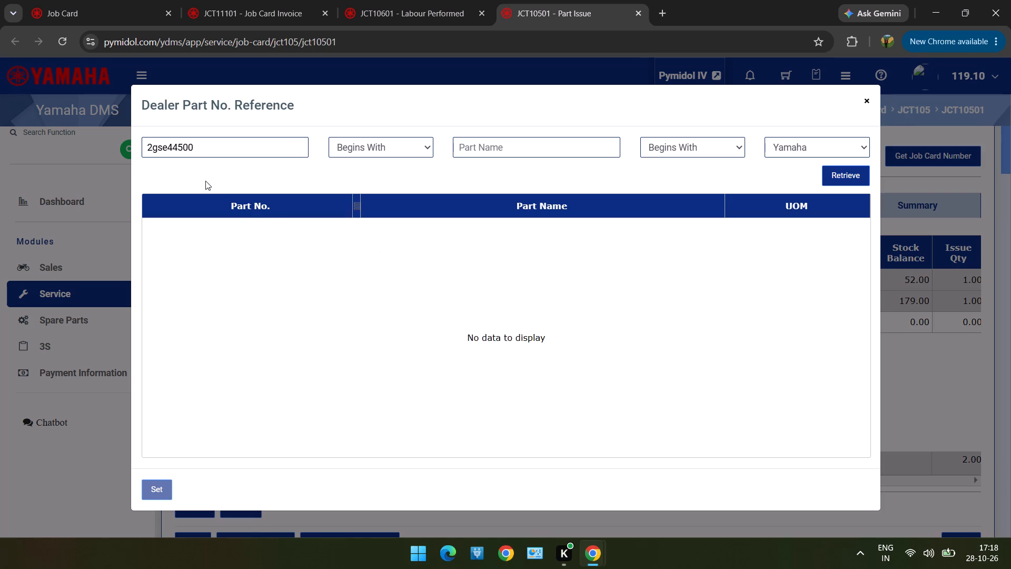
pyautogui.click(206, 152)
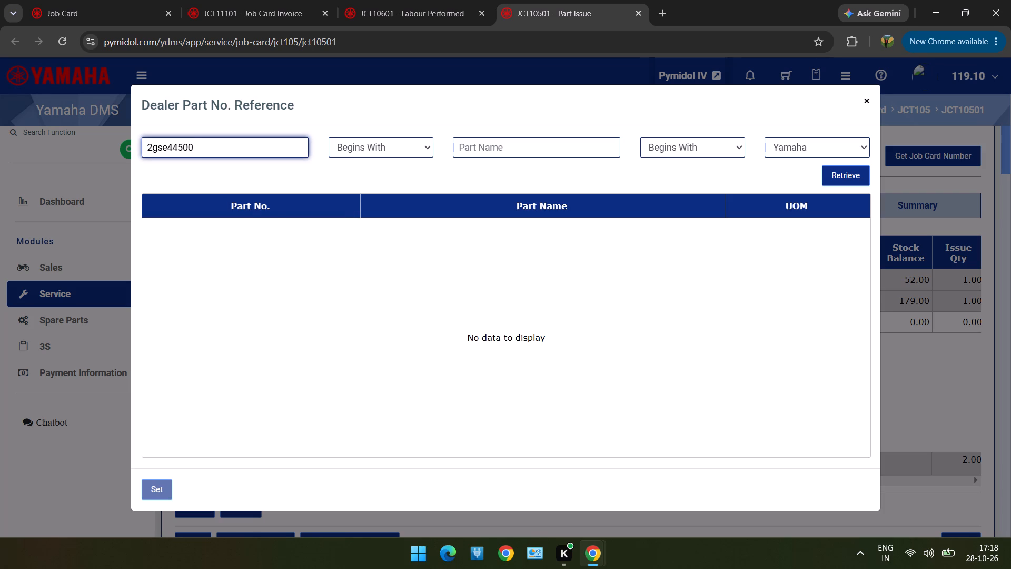
pyautogui.press('BackSpace')
pyautogui.click(845, 178)
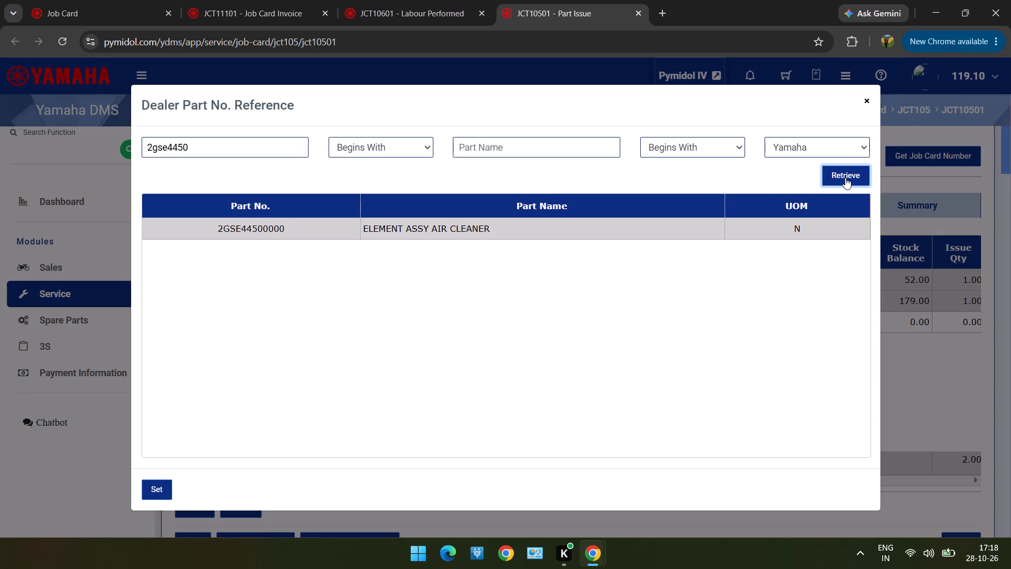
pyautogui.doubleClick(656, 230)
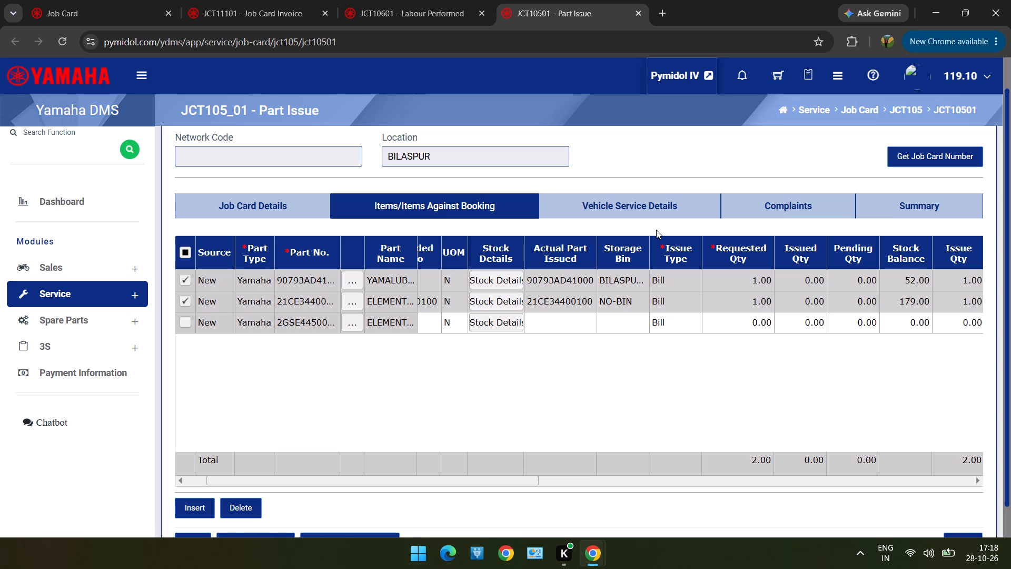
# Select the NO-BIN stock entry of part 2GSE44500000 for the third item row.
pyautogui.click(487, 326)
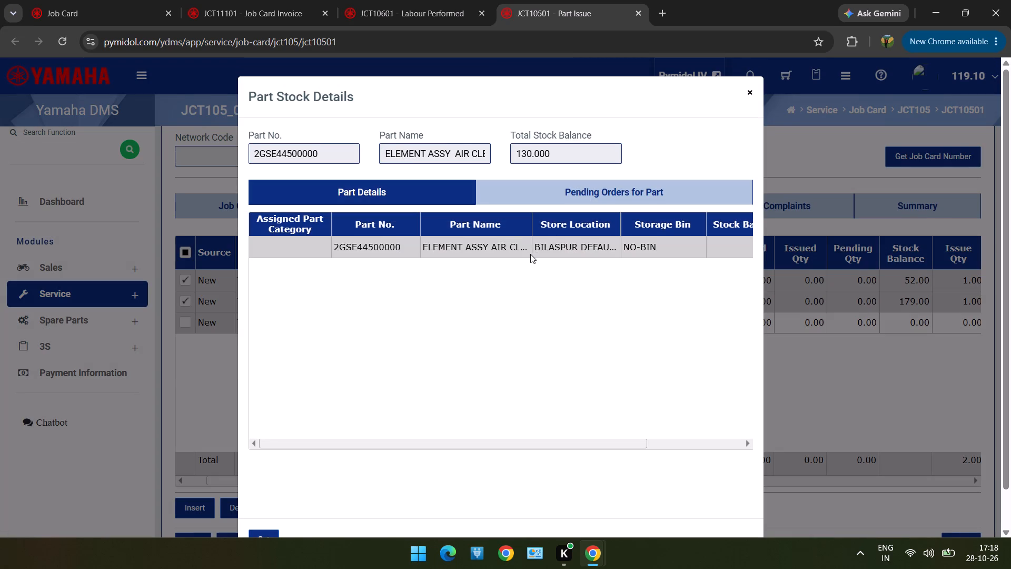
pyautogui.doubleClick(530, 254)
# Set both the requested quantity and the issue quantity of the air cleaner element in the third row to 1.
pyautogui.click(748, 328)
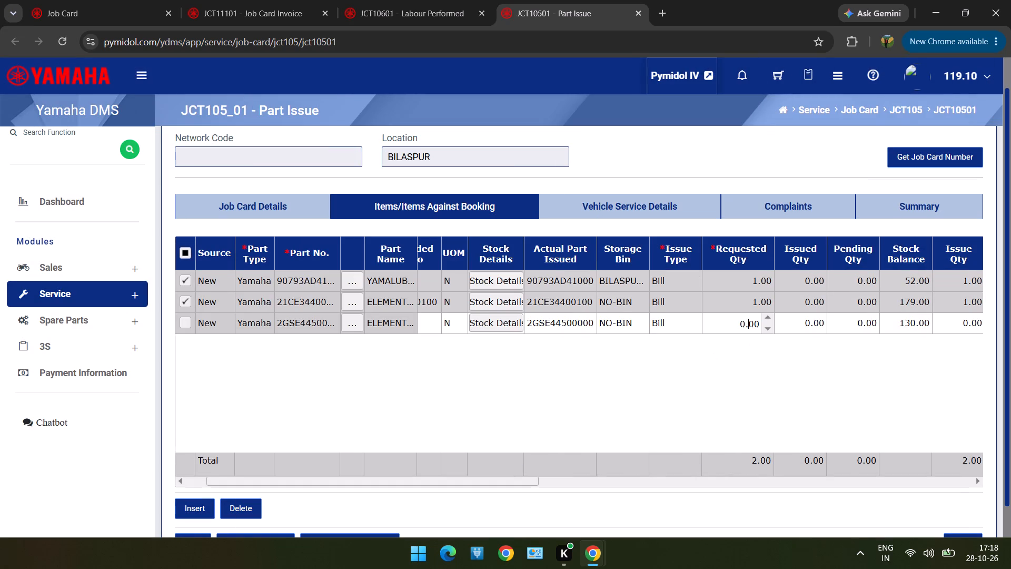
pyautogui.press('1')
pyautogui.press('Tab')
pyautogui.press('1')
pyautogui.click(725, 359)
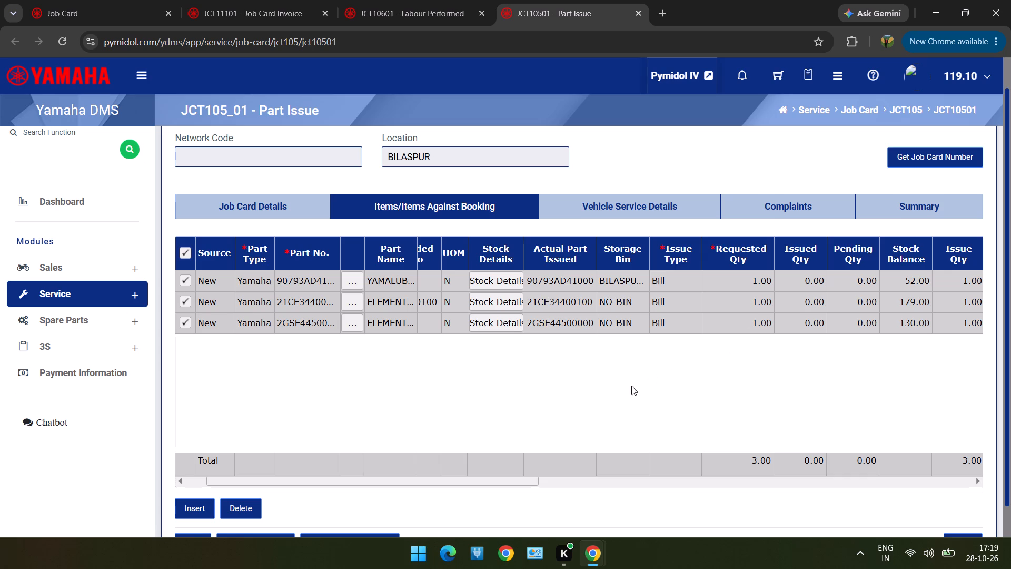
pyautogui.click(205, 501)
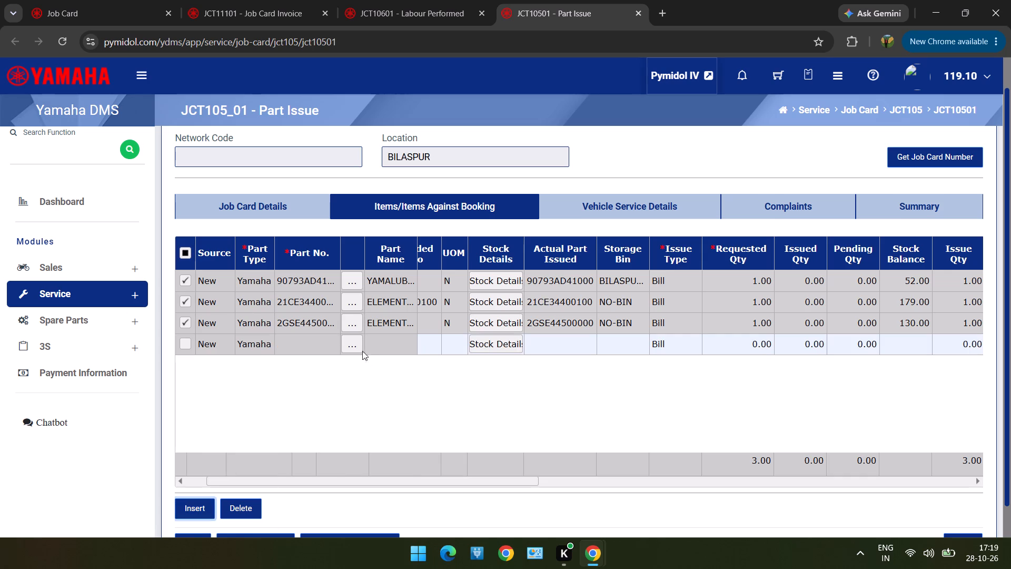
pyautogui.click(346, 345)
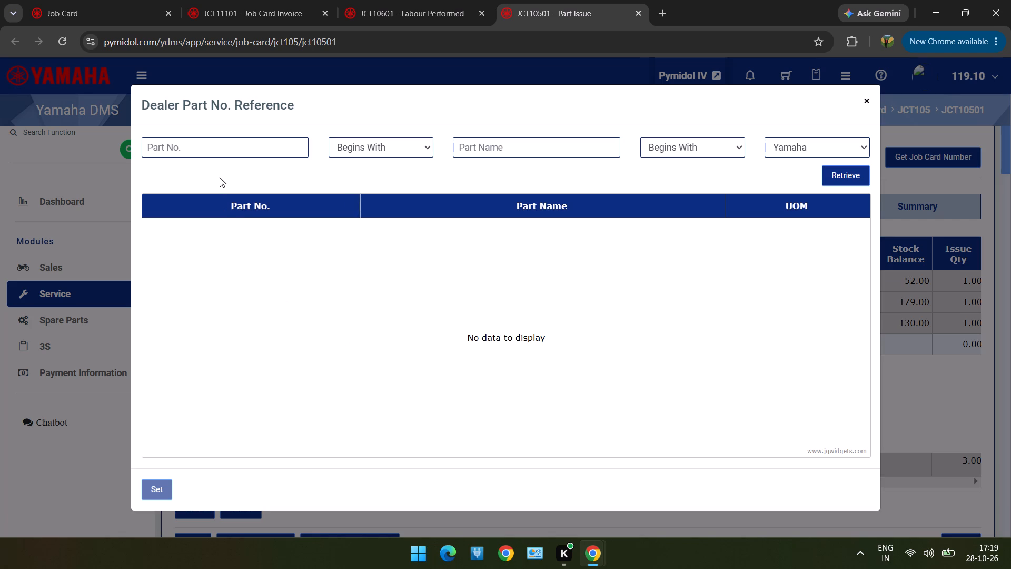
pyautogui.click(222, 153)
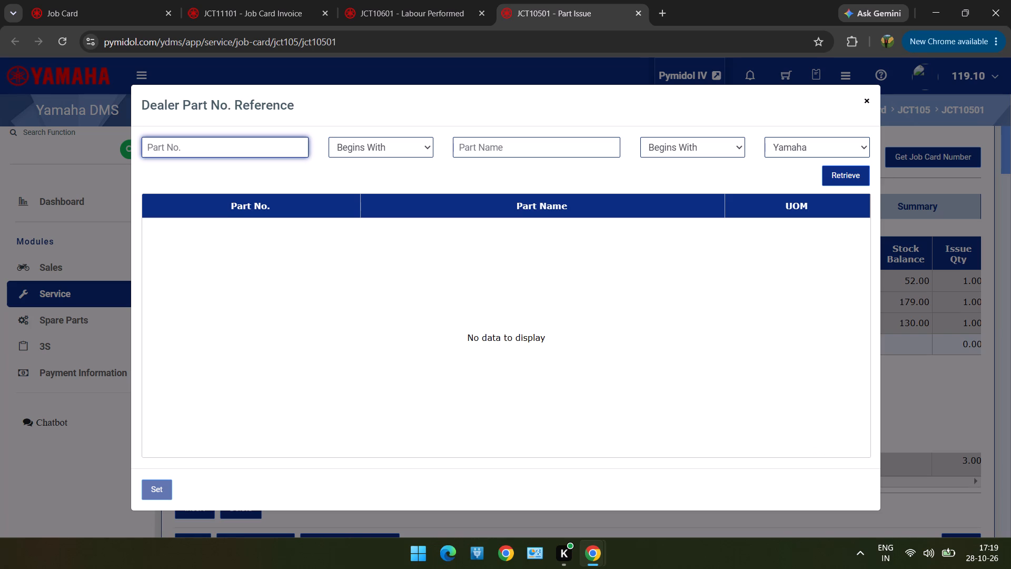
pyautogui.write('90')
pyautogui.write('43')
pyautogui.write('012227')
pyautogui.click(836, 178)
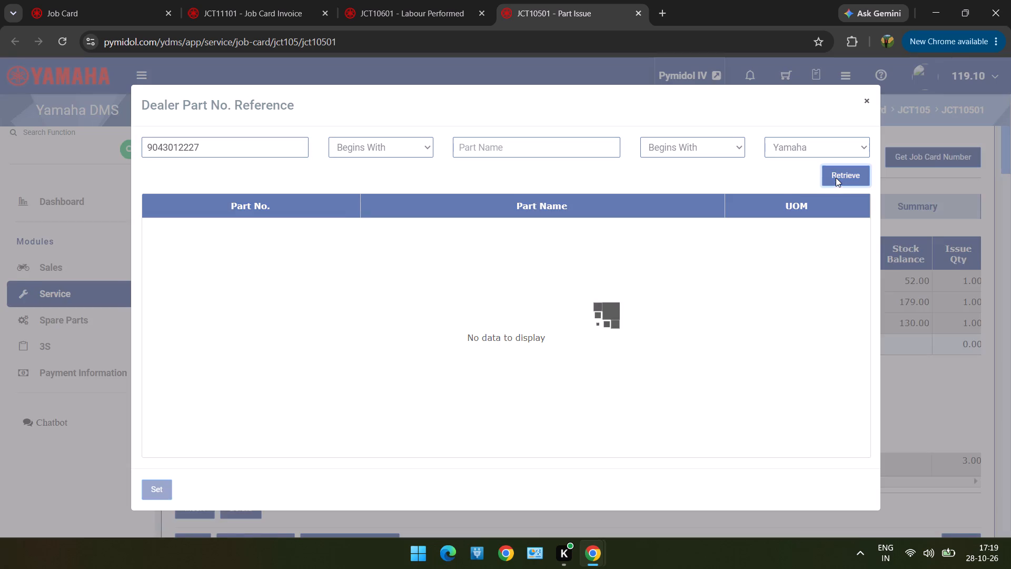
pyautogui.doubleClick(563, 225)
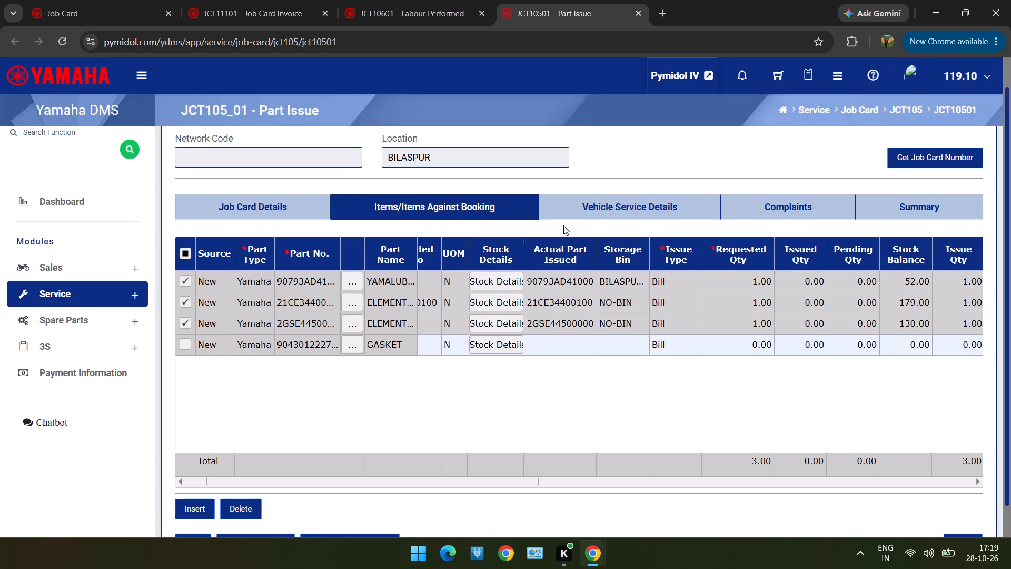
# Select the gasket's second stock entry, in NO-BIN with MRP 5.00, for the fourth item row.
pyautogui.click(498, 346)
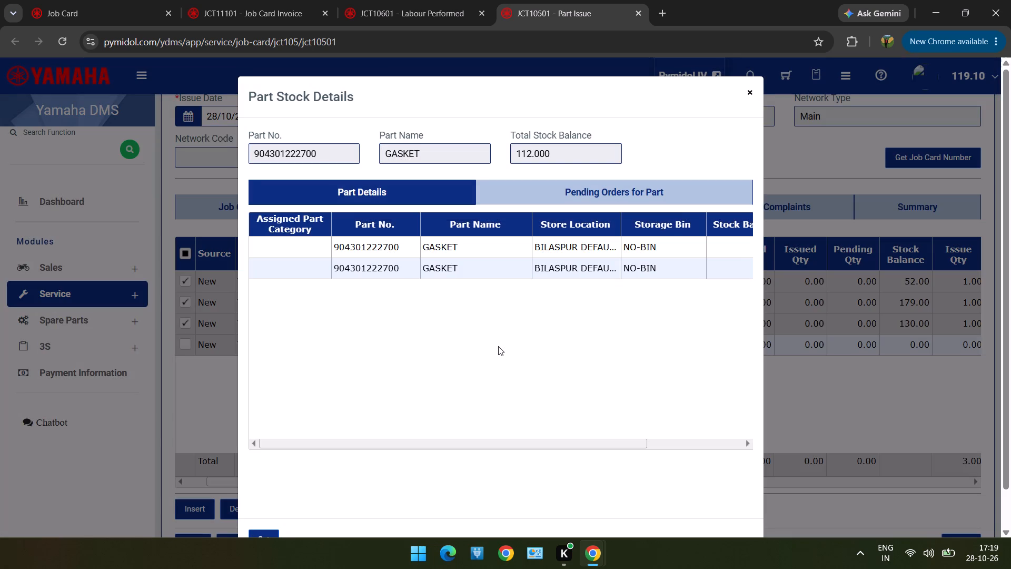
pyautogui.hscroll(-6, 485, 294)
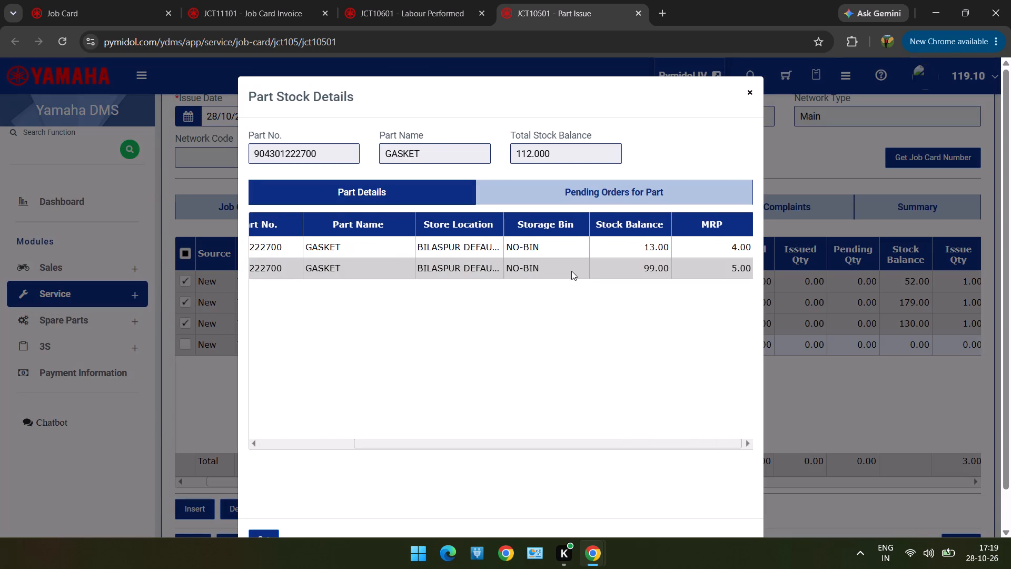
pyautogui.doubleClick(570, 268)
# Set both the requested quantity and the issue quantity of the gasket in the fourth row to 1.
pyautogui.click(746, 349)
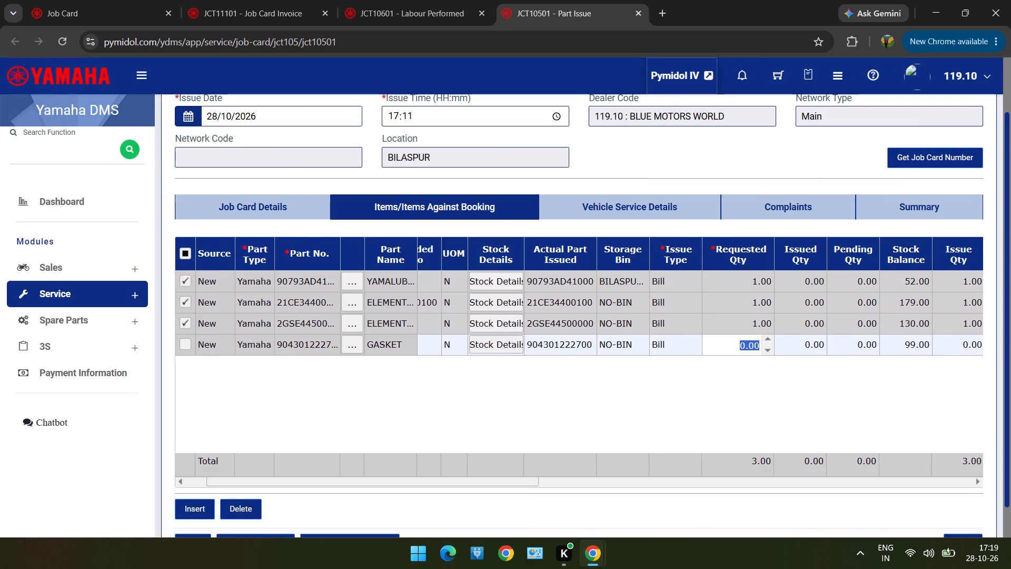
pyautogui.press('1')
pyautogui.press('Tab')
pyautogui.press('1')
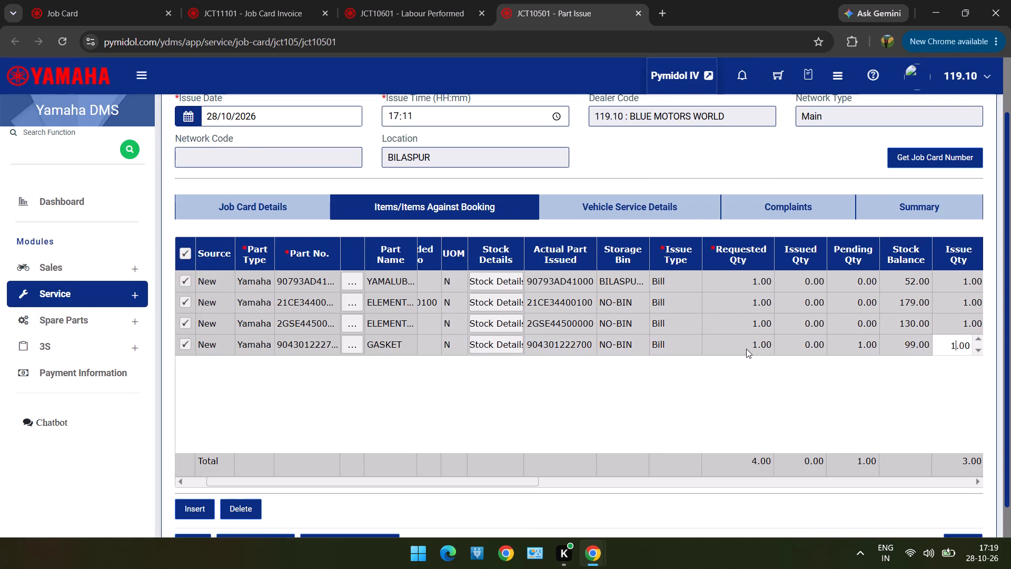
pyautogui.click(729, 382)
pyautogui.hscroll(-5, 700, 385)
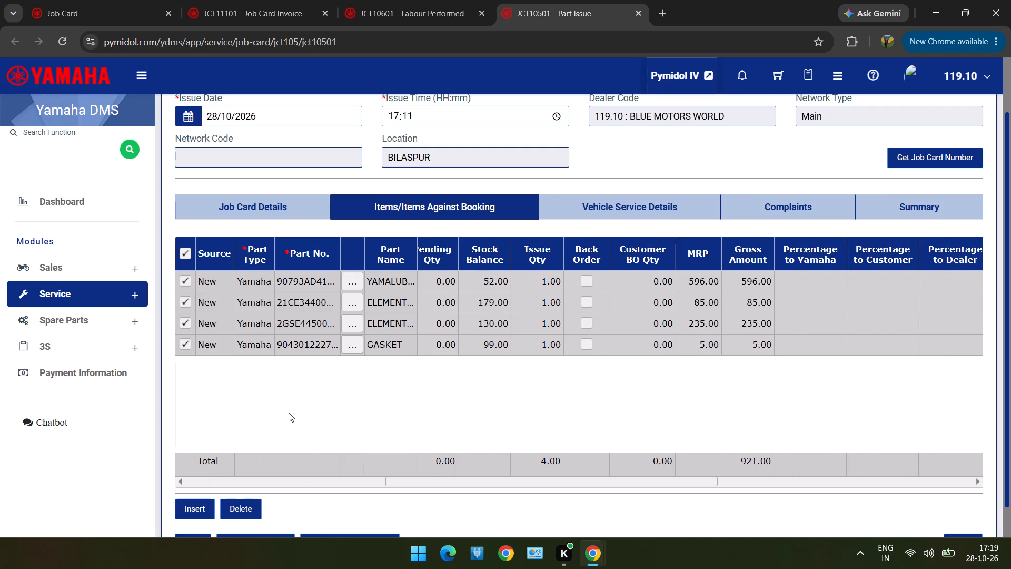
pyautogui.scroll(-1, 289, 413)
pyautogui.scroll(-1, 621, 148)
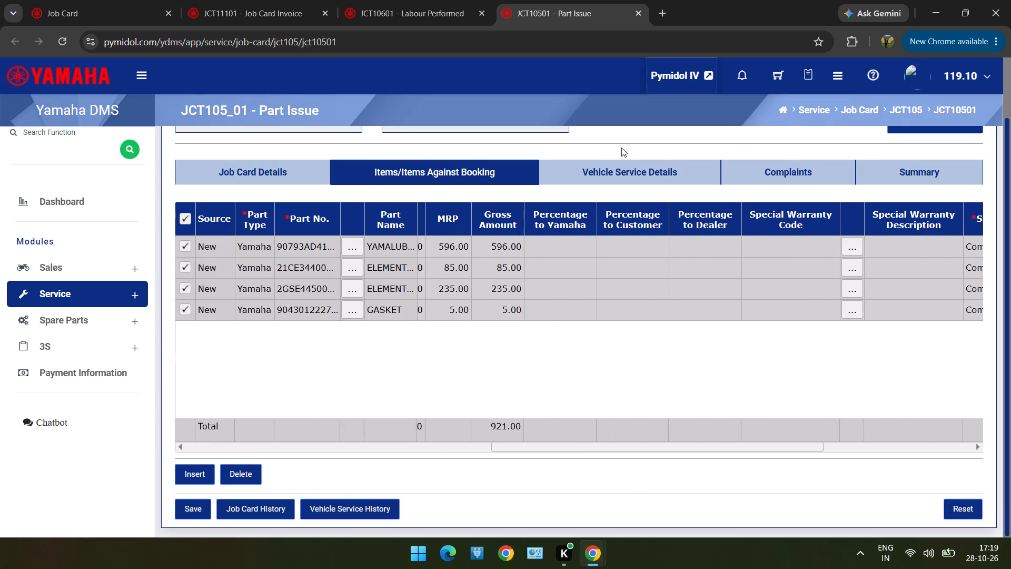
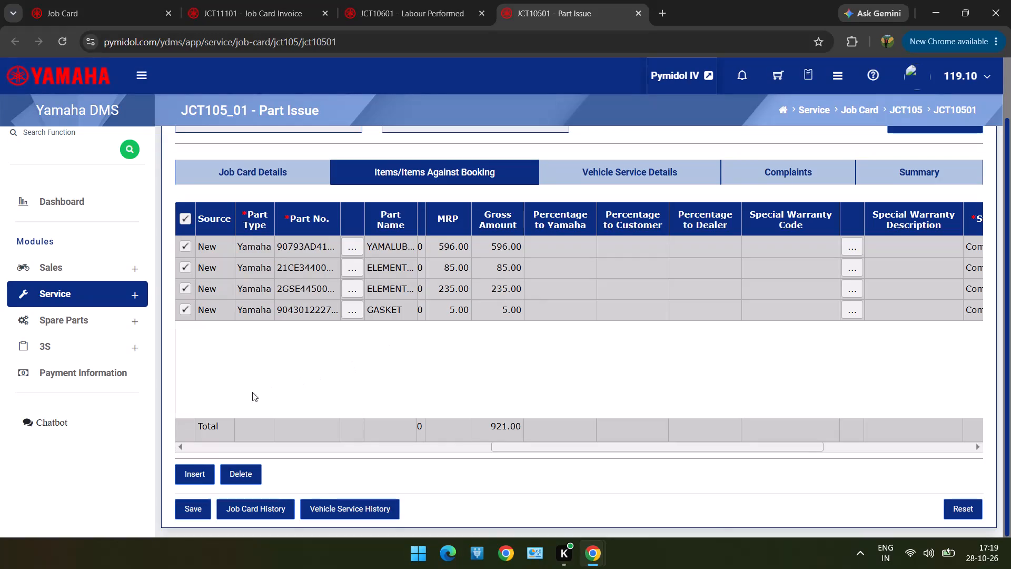
# Save the part issue with its four selected item rows.
pyautogui.click(193, 508)
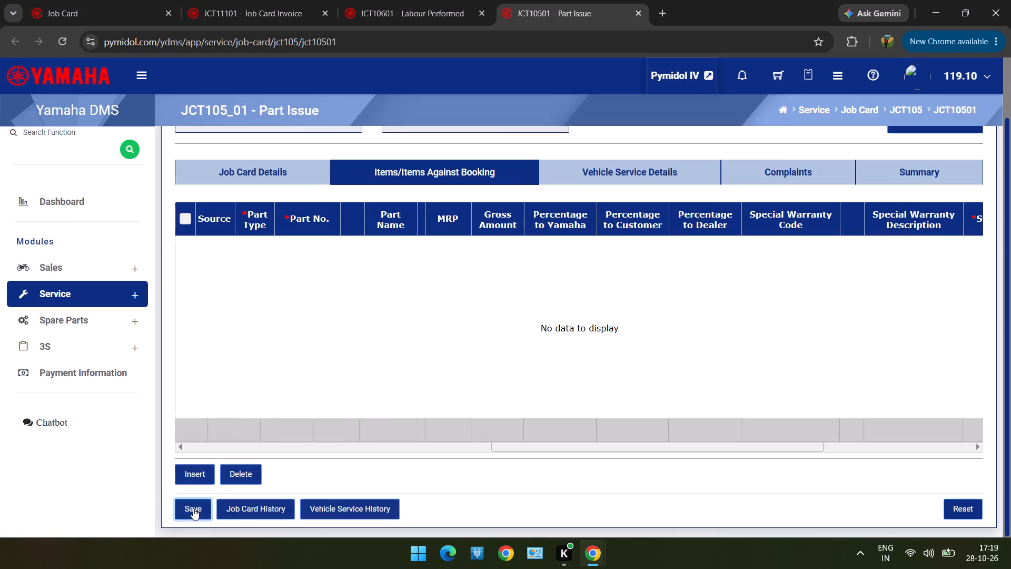
# Load job card JC/11910/2026-27/10/1885 into the Labour Performed form.
pyautogui.click(420, 7)
pyautogui.click(951, 217)
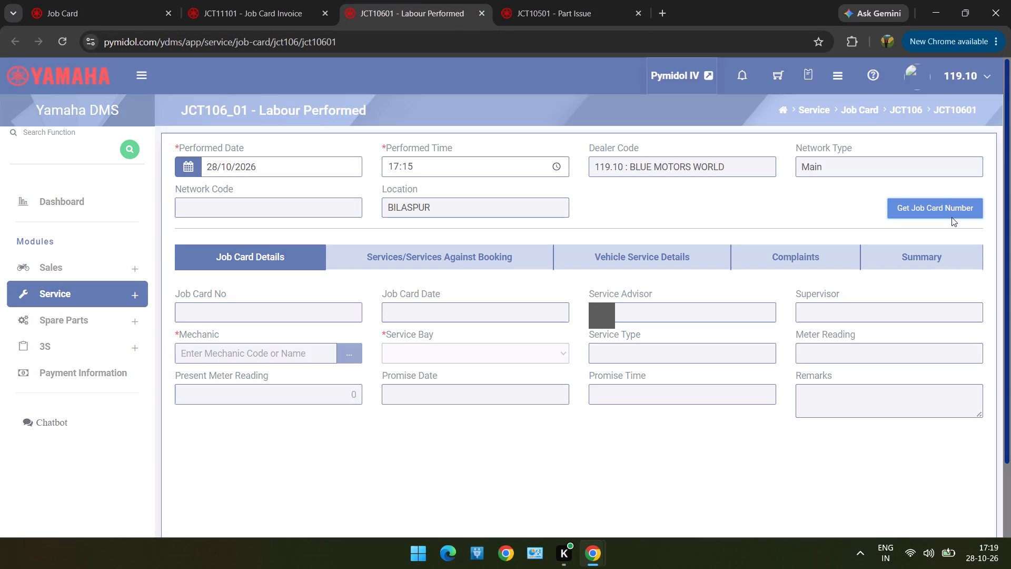
pyautogui.doubleClick(734, 218)
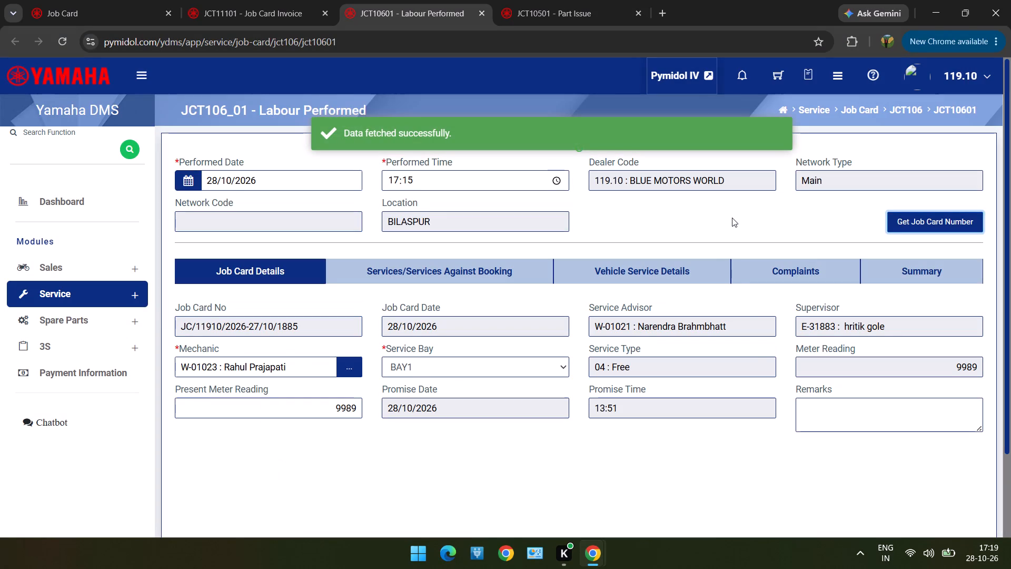
# Add a labour row for the job card and assign service 112, Free Service, searching by the name "free".
pyautogui.moveTo(495, 255); pyautogui.dragTo(493, 271)
pyautogui.click(493, 271)
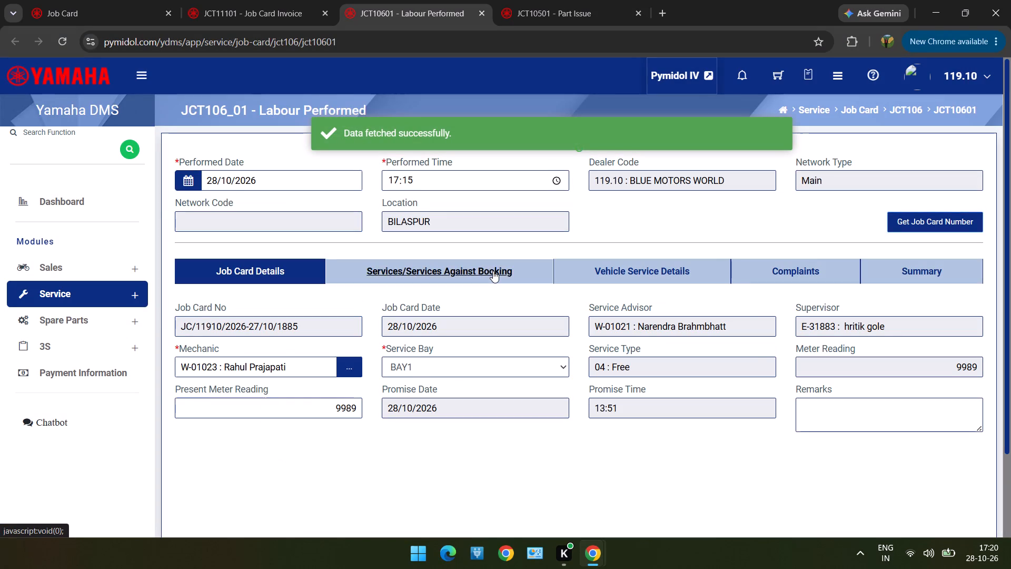
pyautogui.scroll(-1, 577, 243)
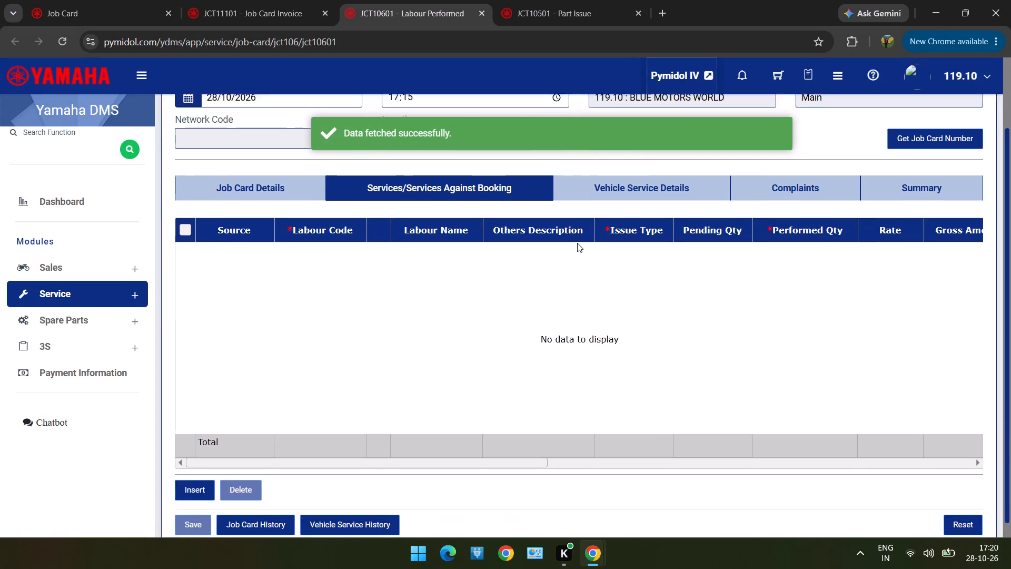
pyautogui.scroll(-1, 577, 243)
pyautogui.click(193, 480)
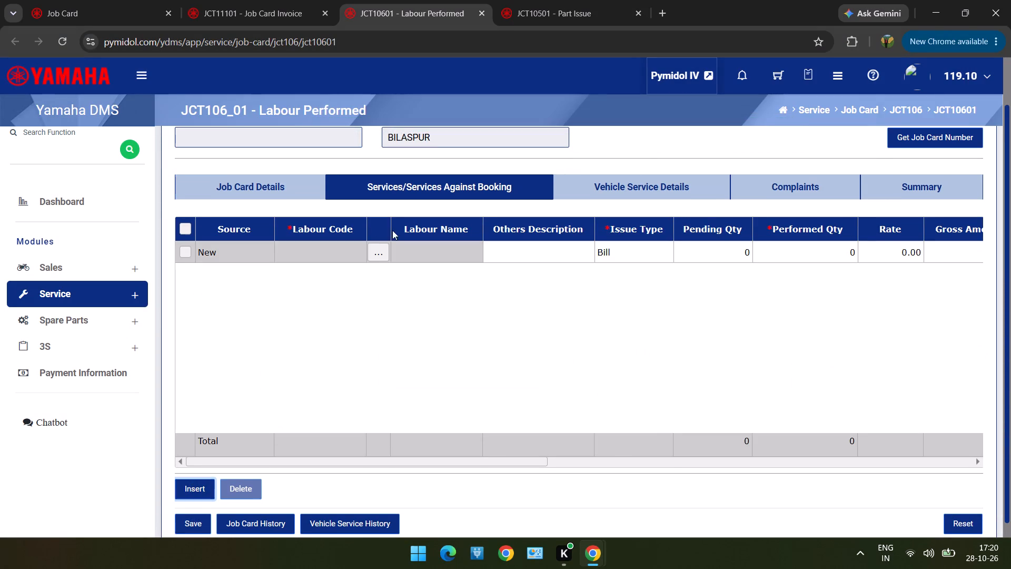
pyautogui.click(379, 249)
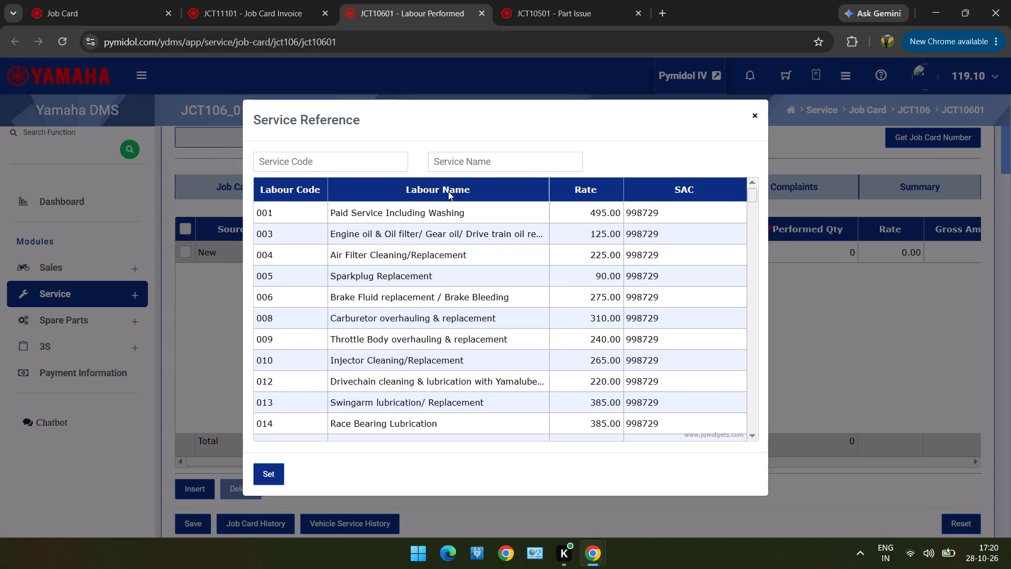
pyautogui.click(470, 169)
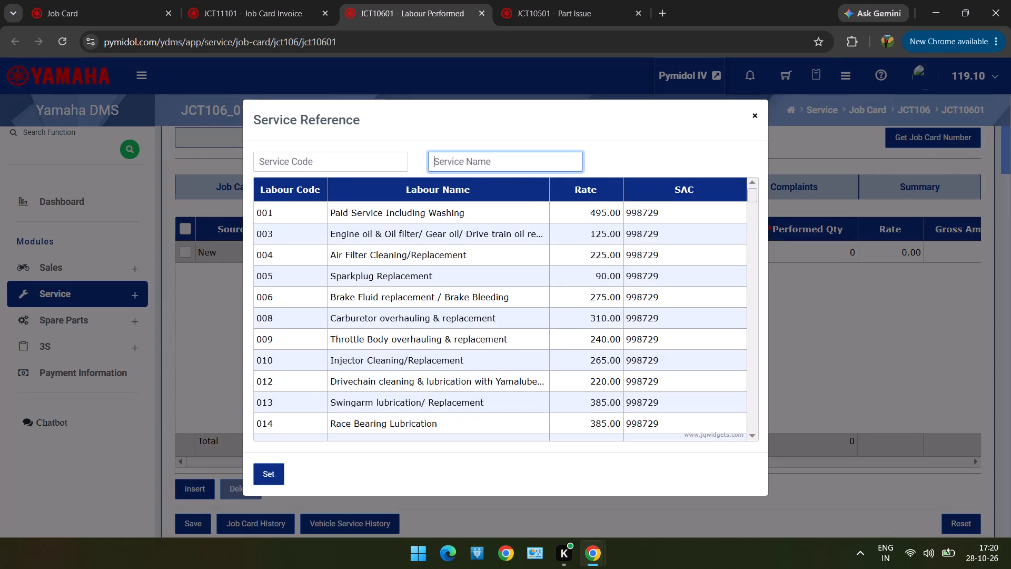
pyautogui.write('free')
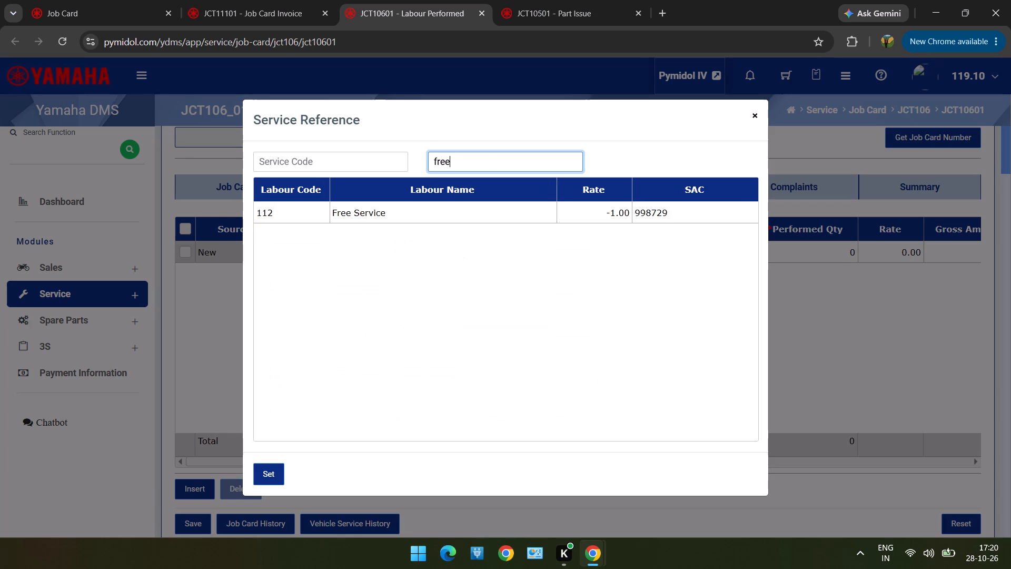
pyautogui.doubleClick(428, 216)
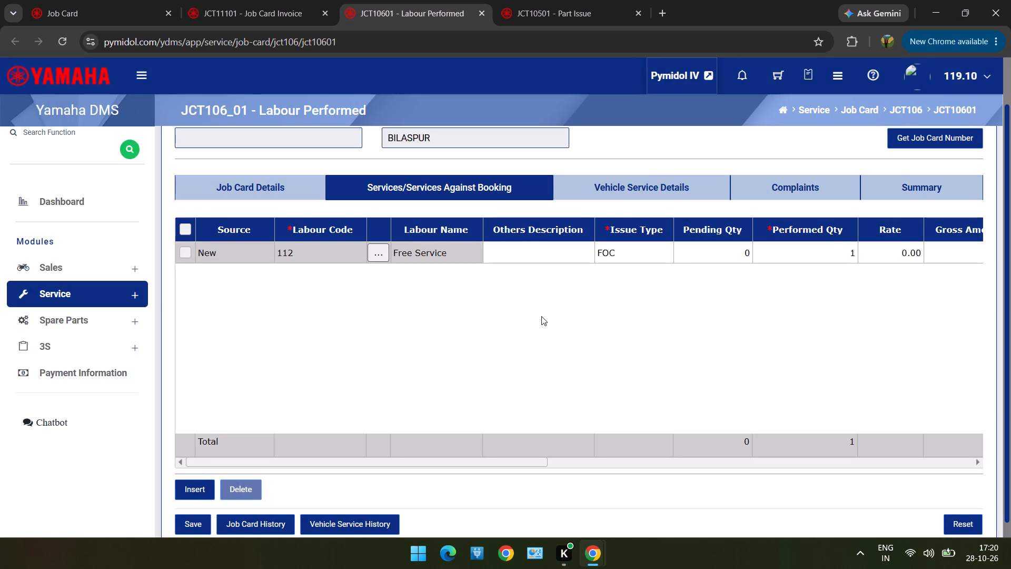
pyautogui.click(187, 231)
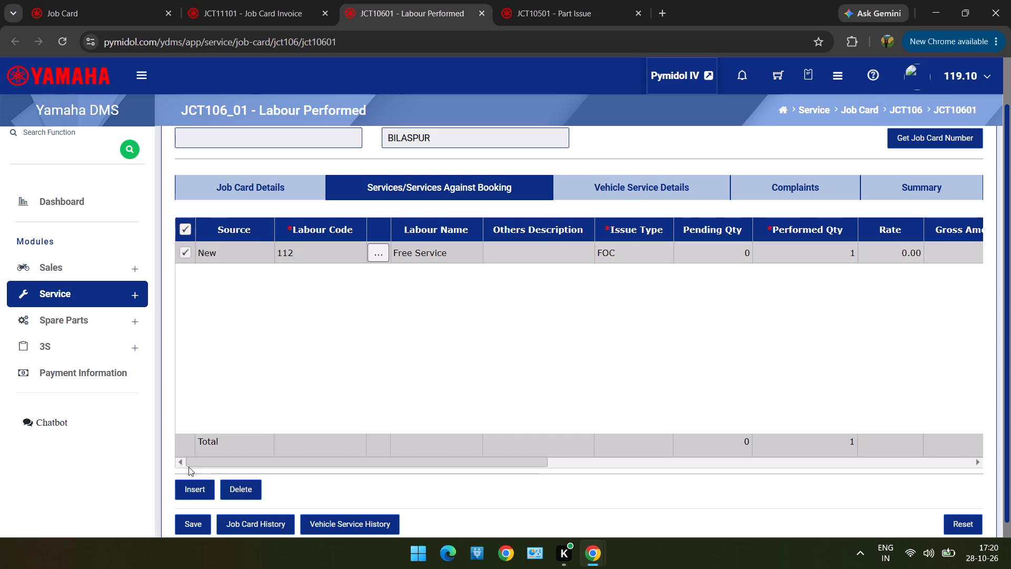
# Add a second labour row and assign service 012, Drivechain cleaning & lubrication, searching by the name "ch".
pyautogui.click(191, 488)
pyautogui.click(375, 274)
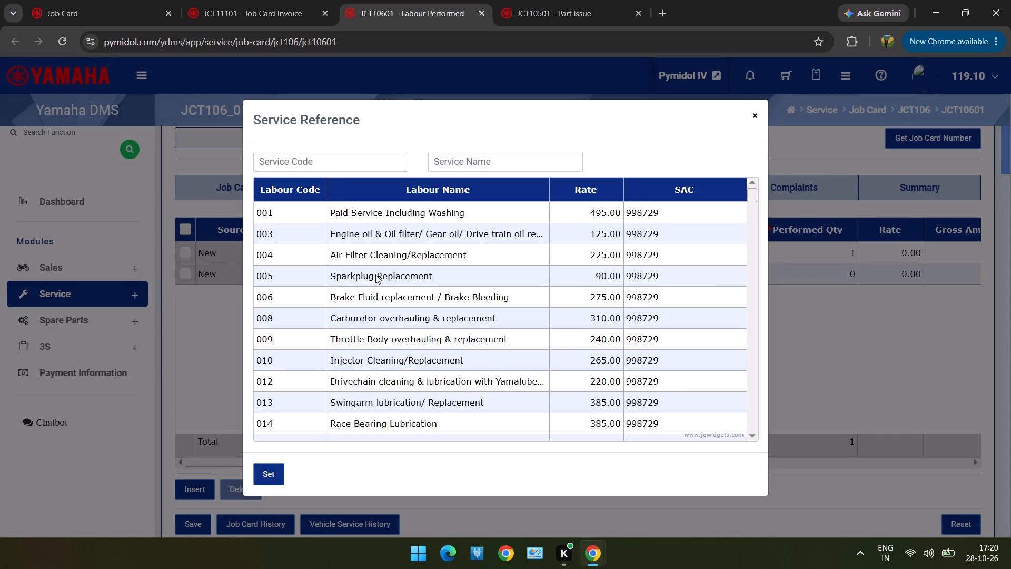
pyautogui.click(483, 161)
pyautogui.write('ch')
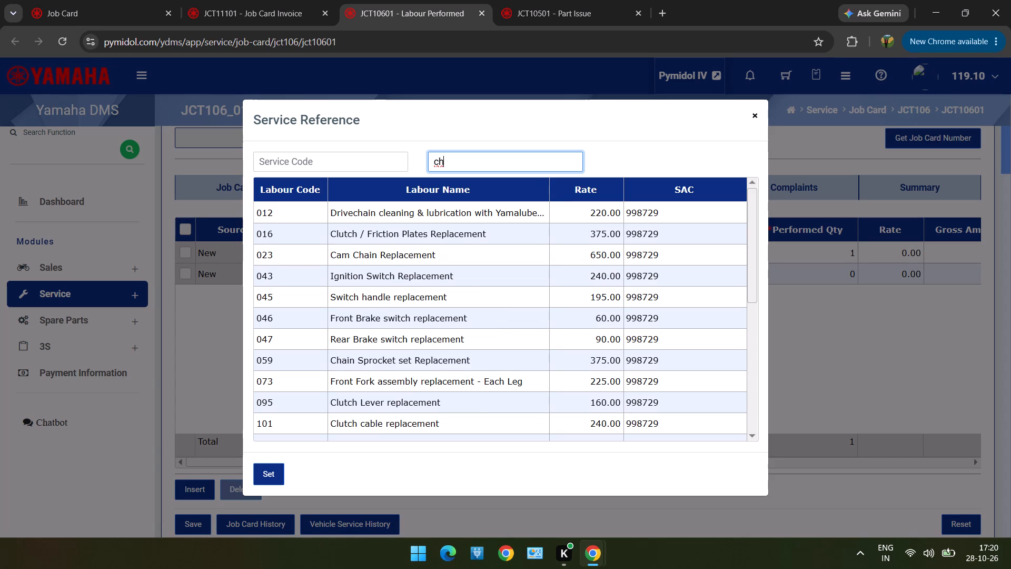
pyautogui.doubleClick(529, 204)
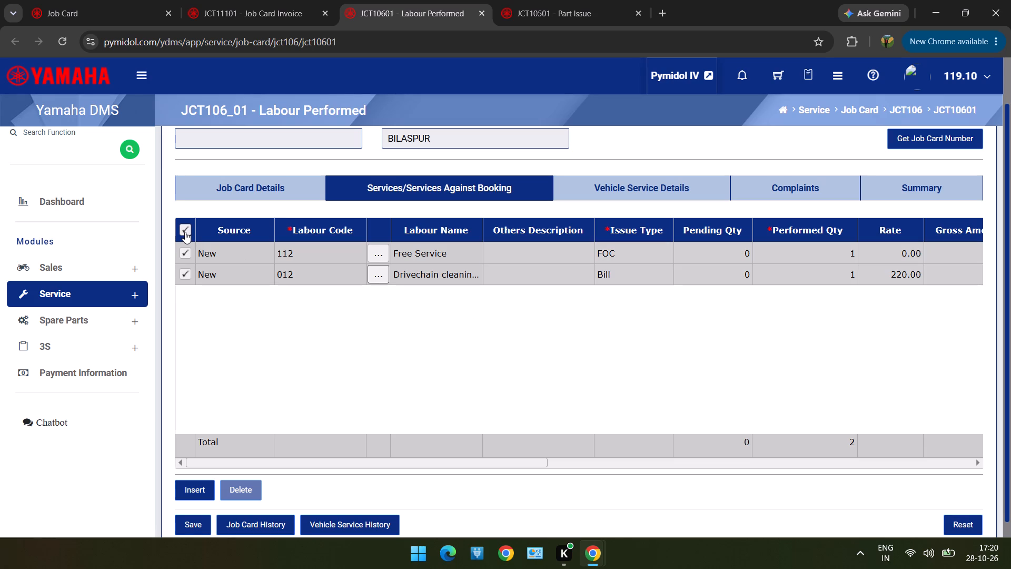
# Select both labour rows and save the labour performed record.
pyautogui.click(185, 232)
pyautogui.click(204, 517)
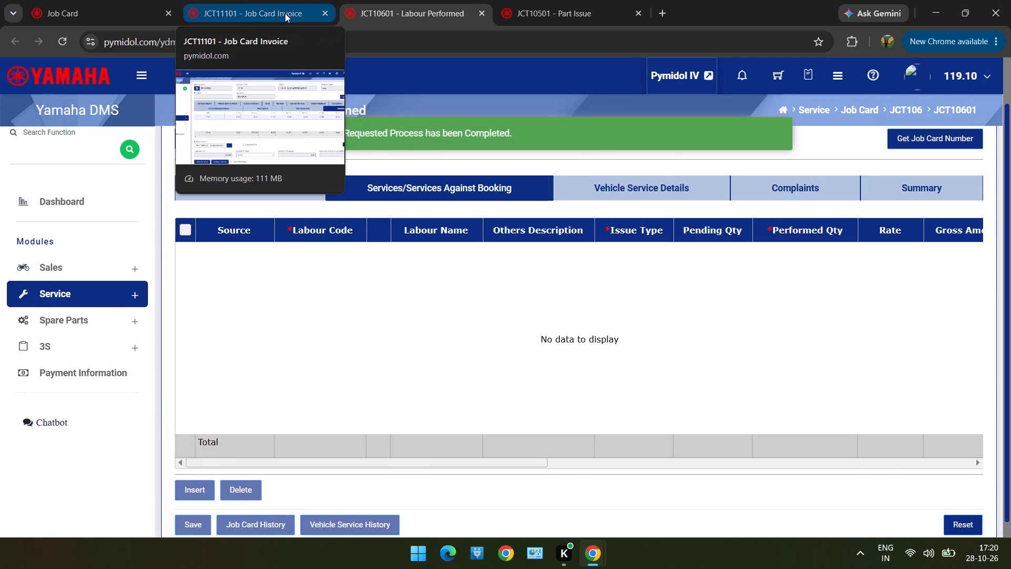
# Reset the Job Card Invoice form and load job card JC/11910/2026-27/10/1885 into it.
pyautogui.click(285, 13)
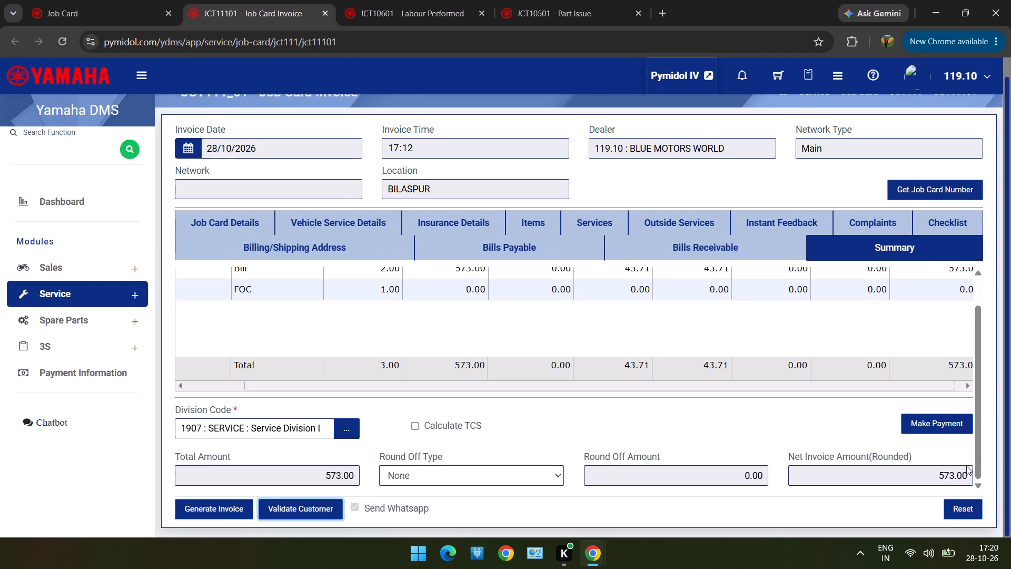
pyautogui.click(965, 502)
pyautogui.click(962, 202)
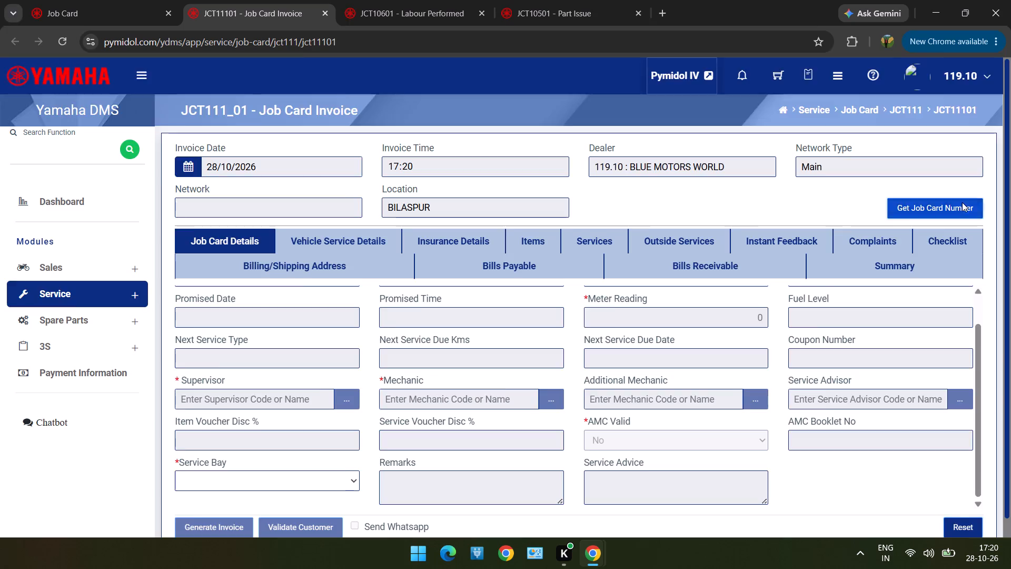
pyautogui.doubleClick(663, 228)
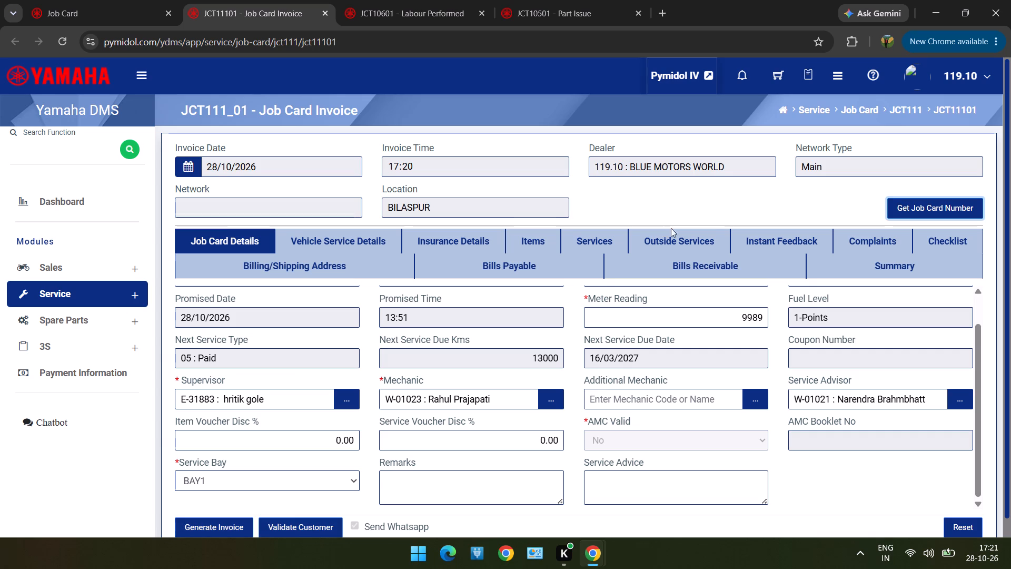
# Answer the instant feedback with Yes for delivery on time and replaced parts handover, and Ok for the other four questions.
pyautogui.click(778, 240)
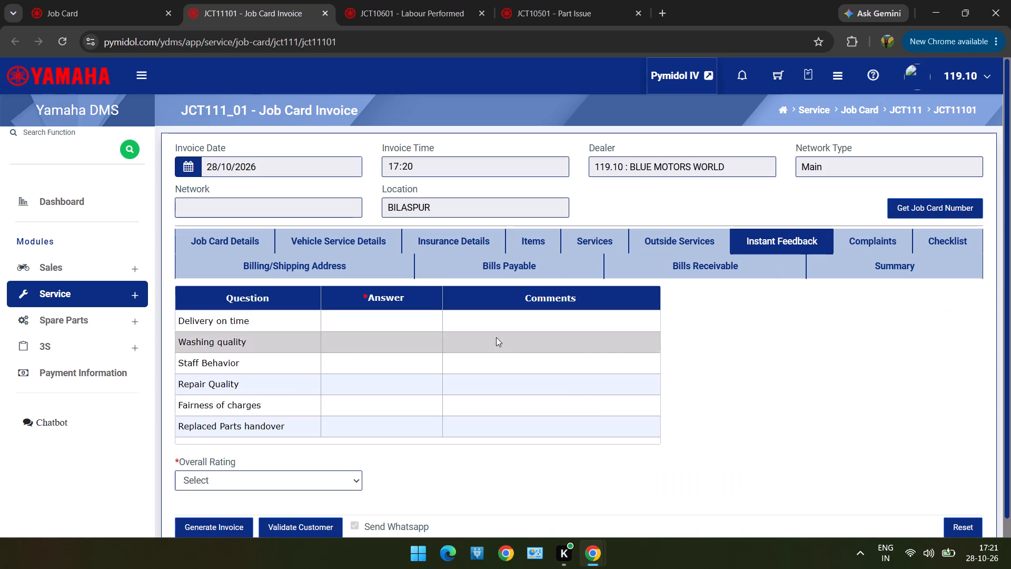
pyautogui.doubleClick(429, 319)
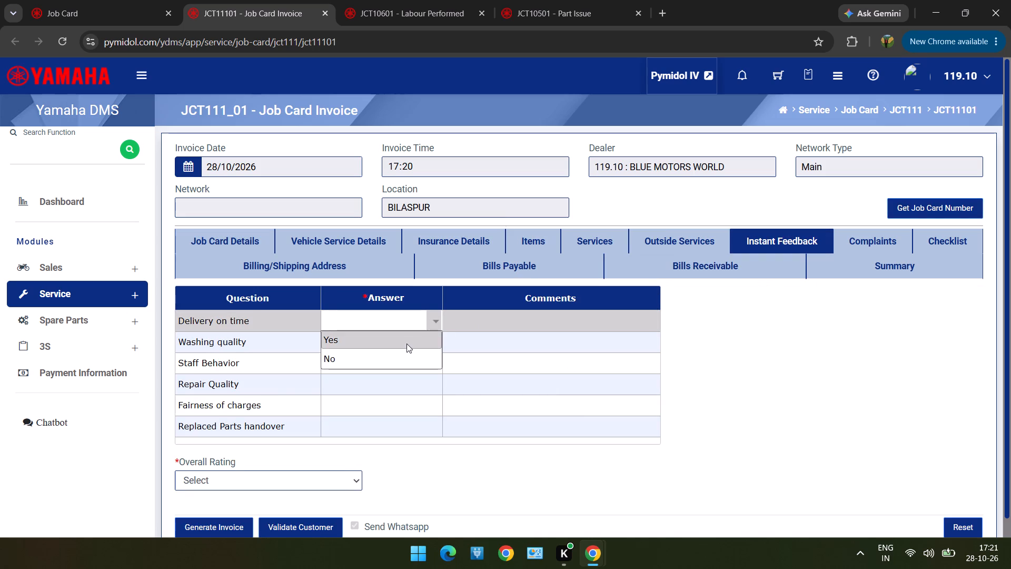
pyautogui.doubleClick(407, 344)
pyautogui.moveTo(407, 344); pyautogui.dragTo(390, 364)
pyautogui.tripleClick(390, 364)
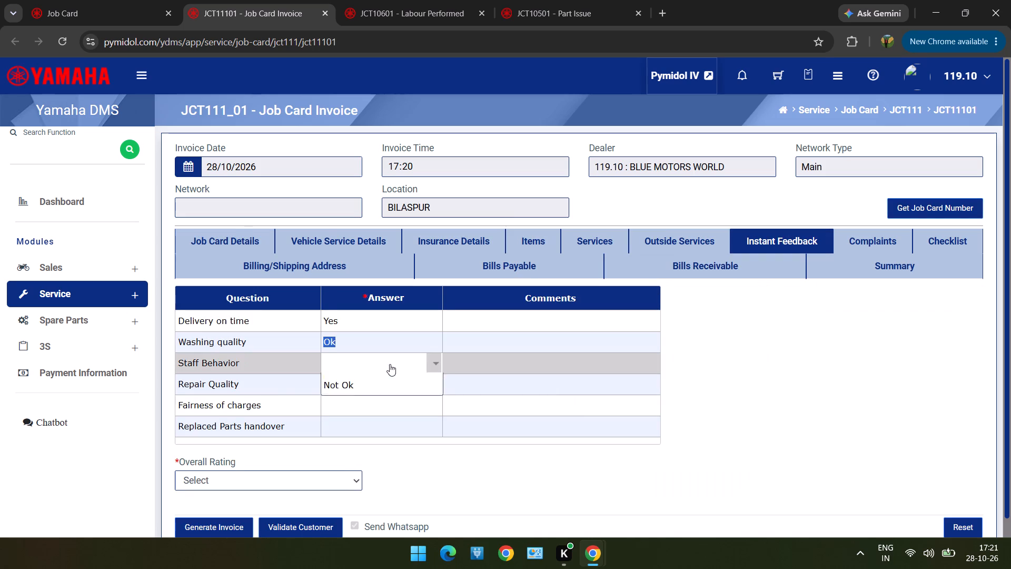
pyautogui.click(380, 380)
pyautogui.doubleClick(380, 380)
pyautogui.click(374, 400)
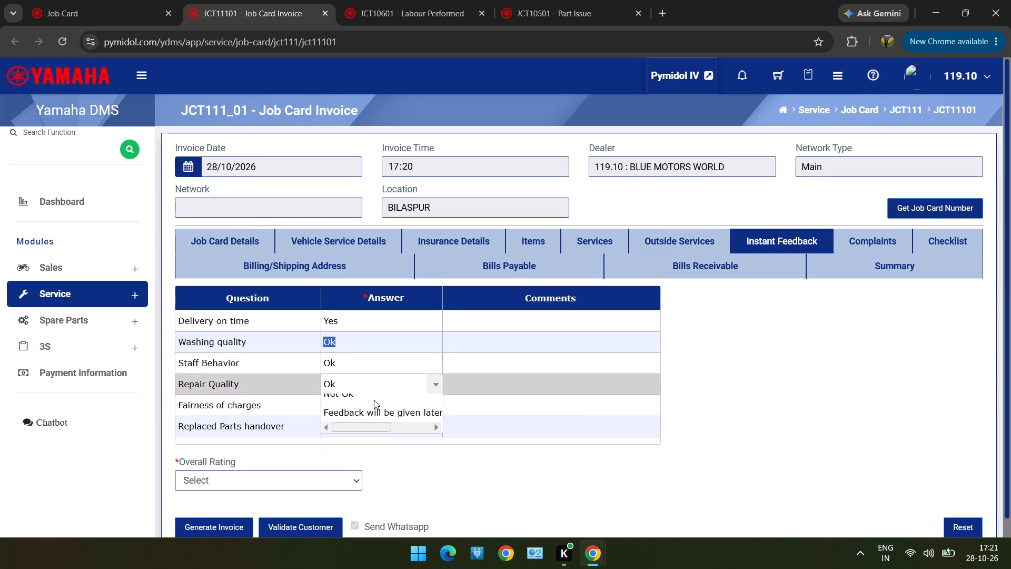
pyautogui.doubleClick(374, 406)
pyautogui.click(368, 423)
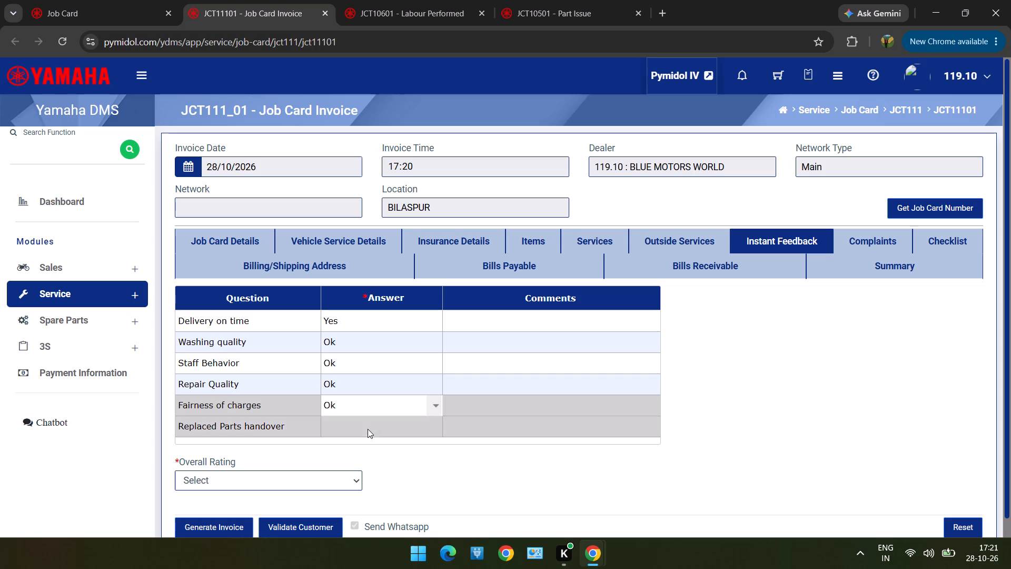
pyautogui.doubleClick(368, 429)
pyautogui.moveTo(348, 443); pyautogui.dragTo(340, 487)
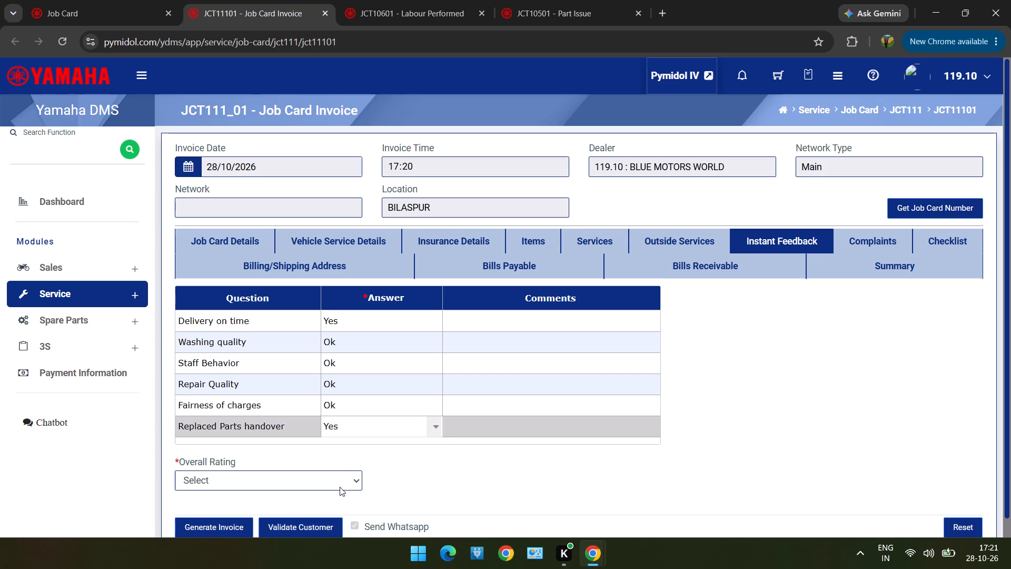
# Set the overall feedback rating to Excellent (5).
pyautogui.click(340, 487)
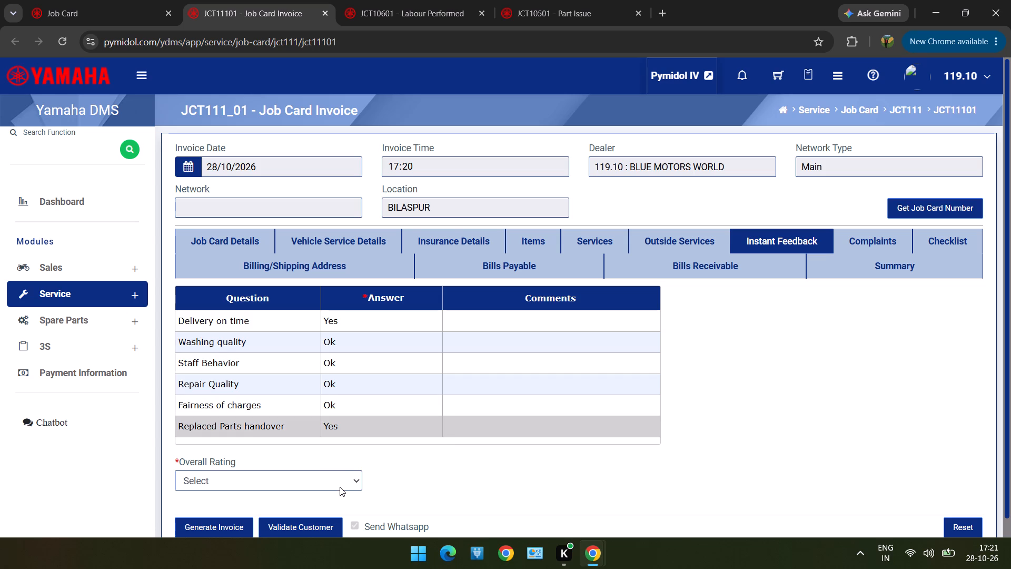
pyautogui.click(353, 482)
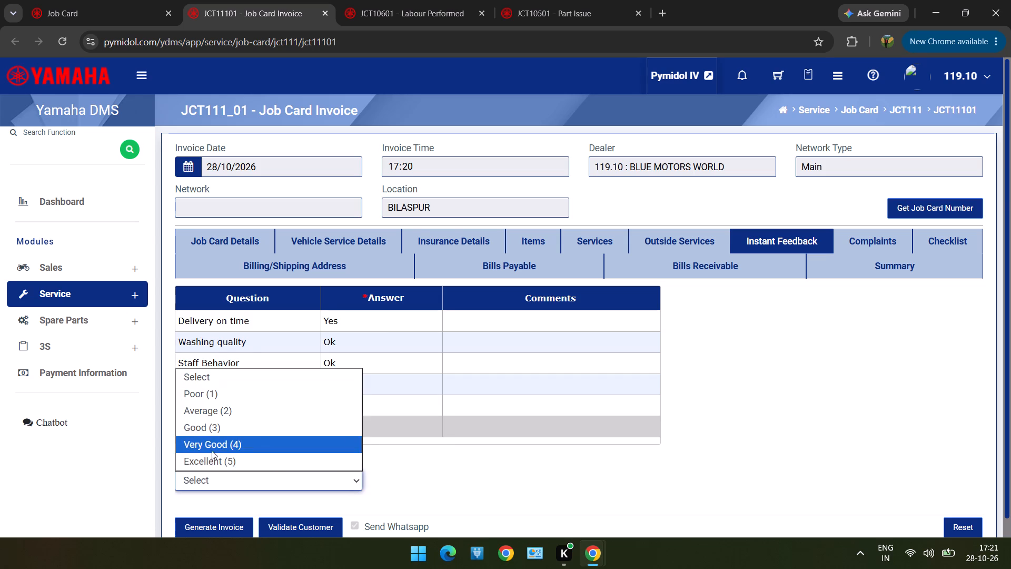
pyautogui.click(214, 460)
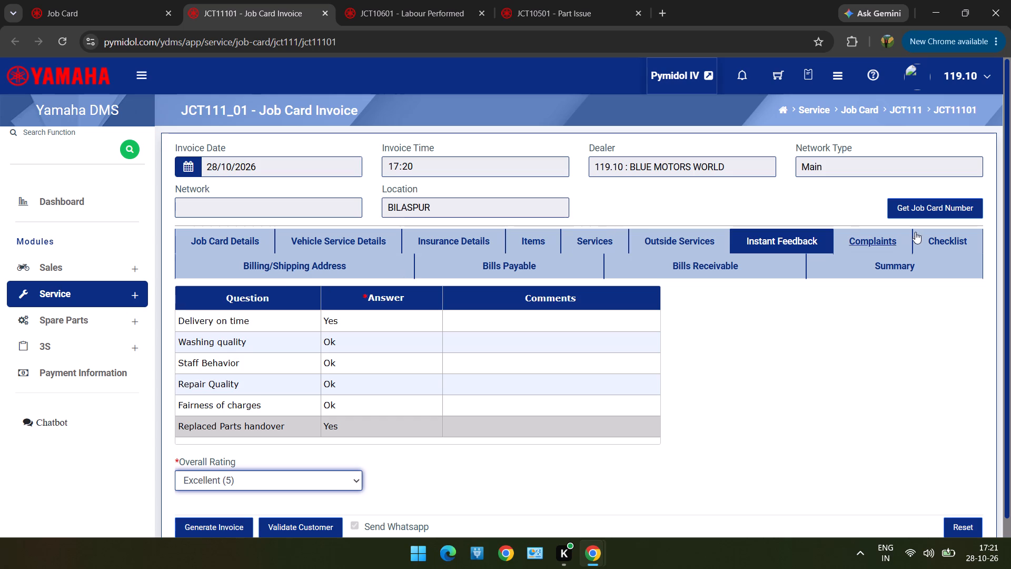
# Set Resolved to Yes for all five complaints, from oil change through air filter check/change.
pyautogui.click(887, 234)
pyautogui.click(745, 308)
pyautogui.moveTo(745, 308); pyautogui.dragTo(745, 323)
pyautogui.click(745, 323)
pyautogui.moveTo(745, 323); pyautogui.dragTo(708, 342)
pyautogui.doubleClick(708, 342)
pyautogui.moveTo(708, 342); pyautogui.dragTo(691, 359)
pyautogui.doubleClick(691, 359)
pyautogui.moveTo(691, 359); pyautogui.dragTo(681, 379)
pyautogui.doubleClick(681, 379)
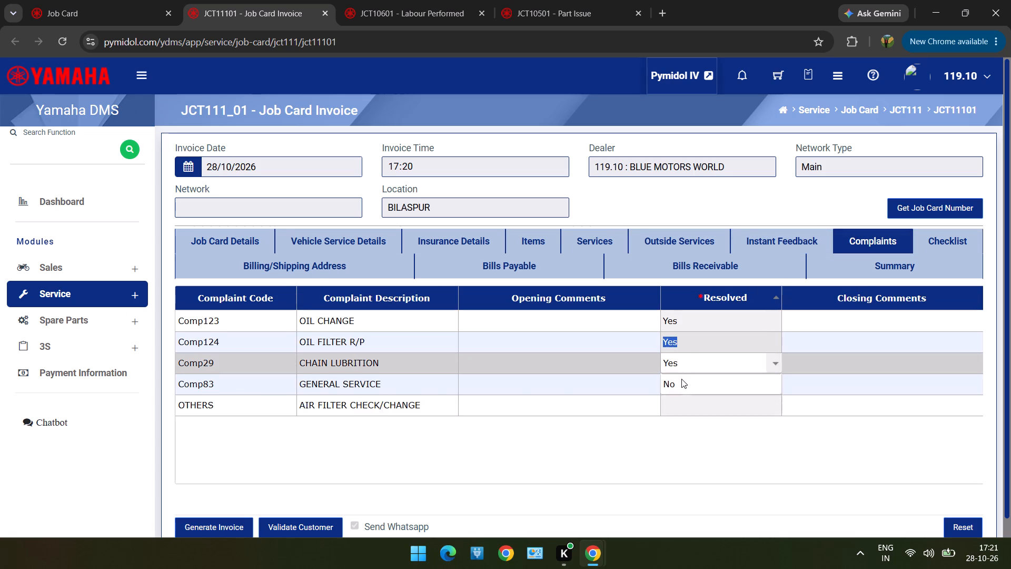
pyautogui.moveTo(681, 379); pyautogui.dragTo(680, 403)
pyautogui.doubleClick(680, 403)
pyautogui.moveTo(680, 403); pyautogui.dragTo(679, 418)
pyautogui.click(679, 418)
# Set the division code in the invoice summary to 1907 : SERVICE.
pyautogui.click(918, 263)
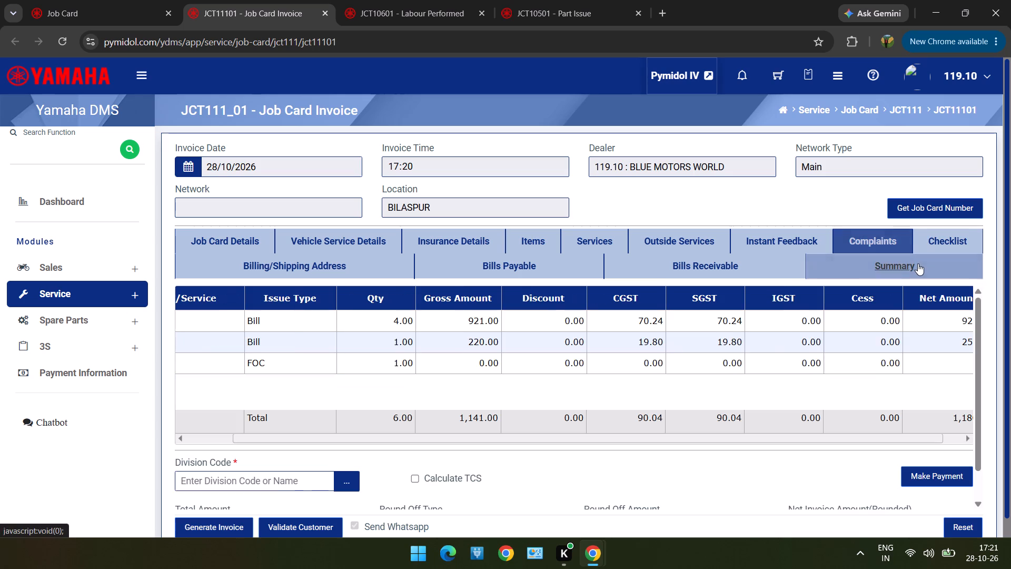
pyautogui.click(345, 482)
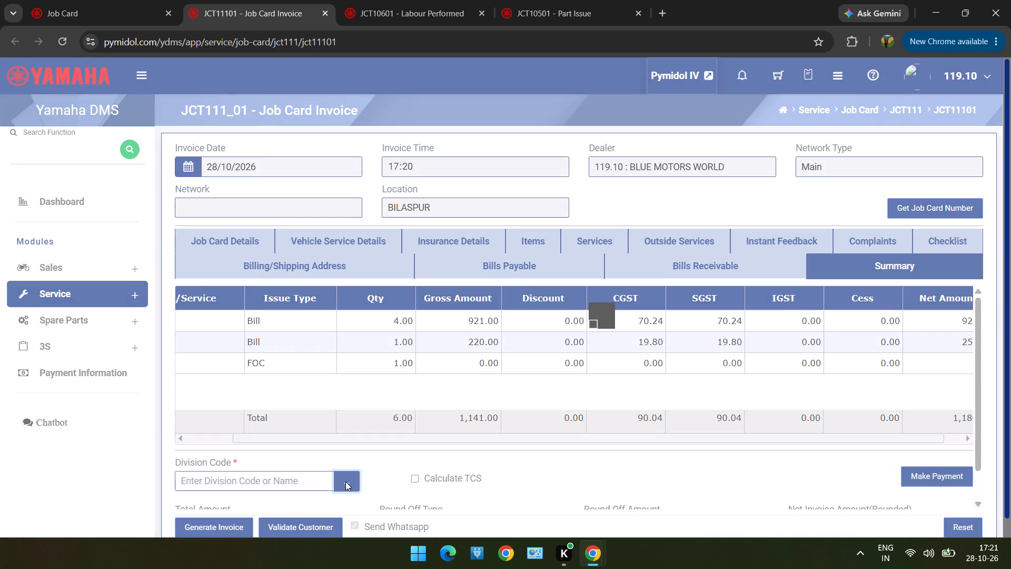
pyautogui.doubleClick(385, 242)
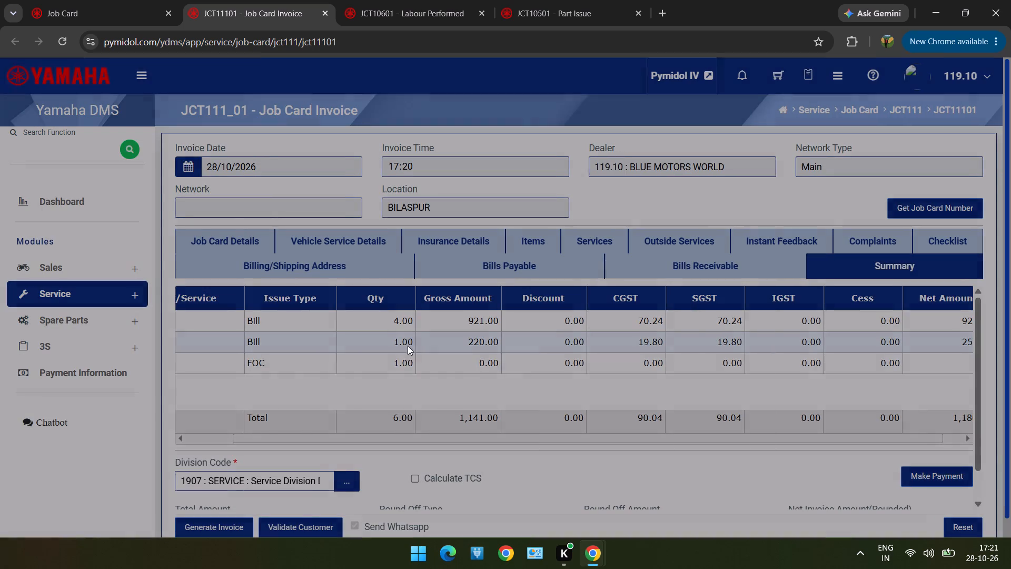
# Set the invoice's round off type to Nearest Higher Integer.
pyautogui.hscroll(-5, 409, 365)
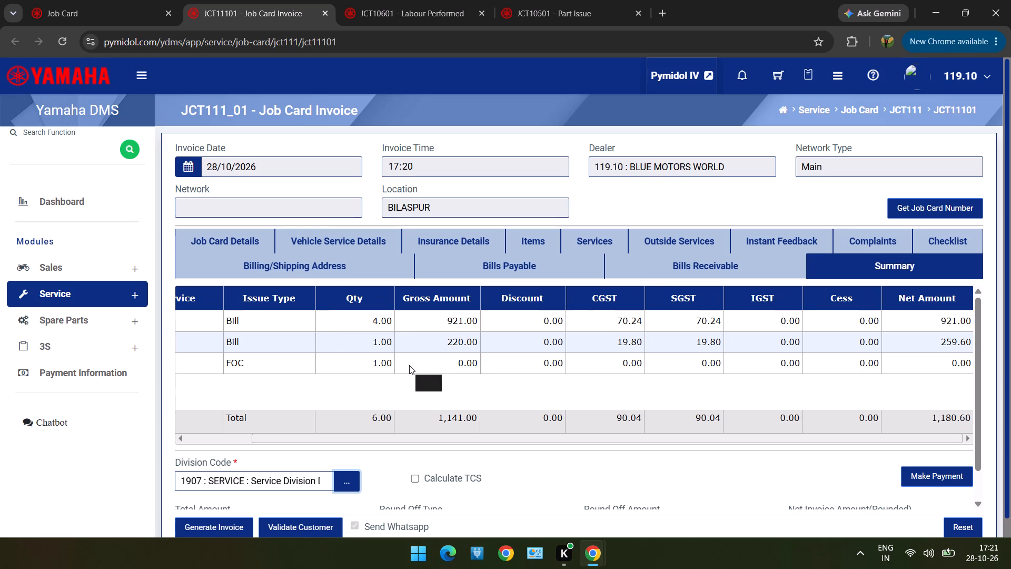
pyautogui.click(459, 395)
pyautogui.scroll(-2, 459, 395)
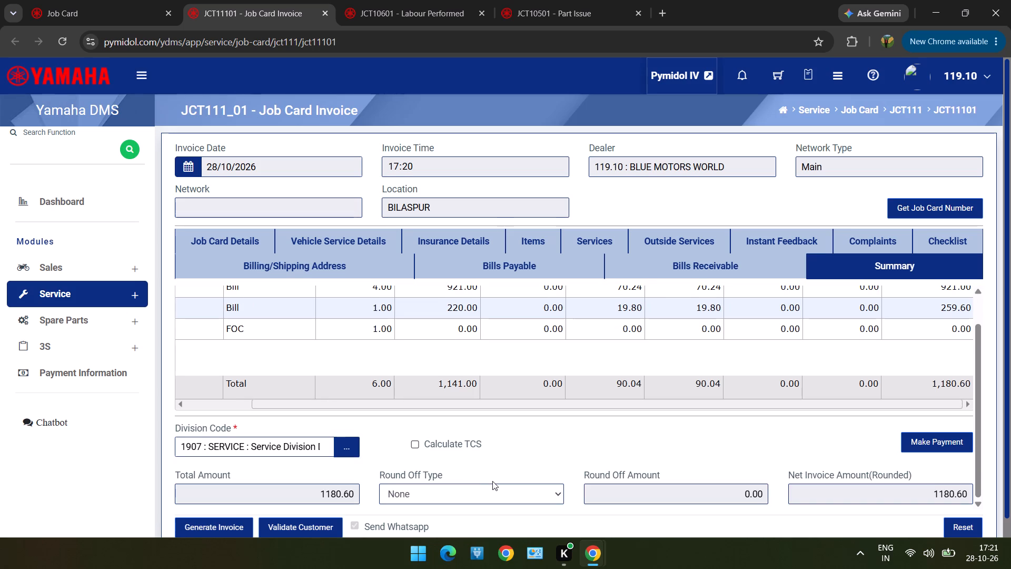
pyautogui.click(504, 492)
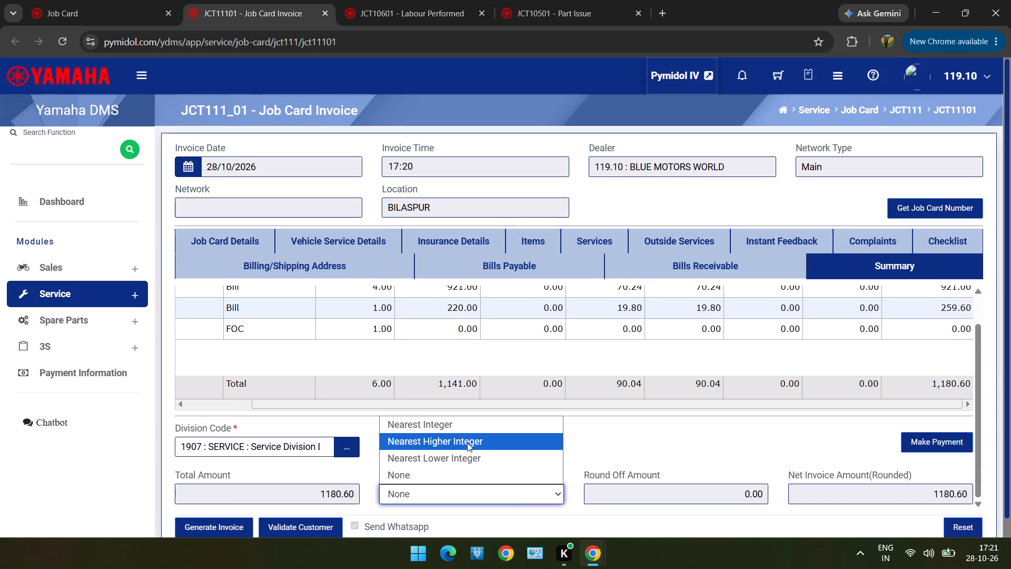
pyautogui.click(464, 440)
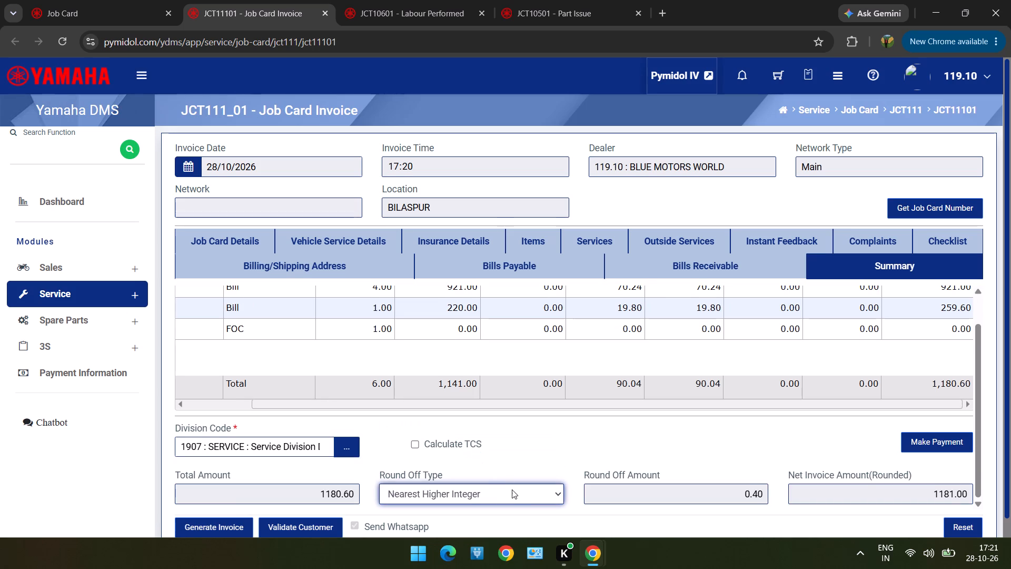
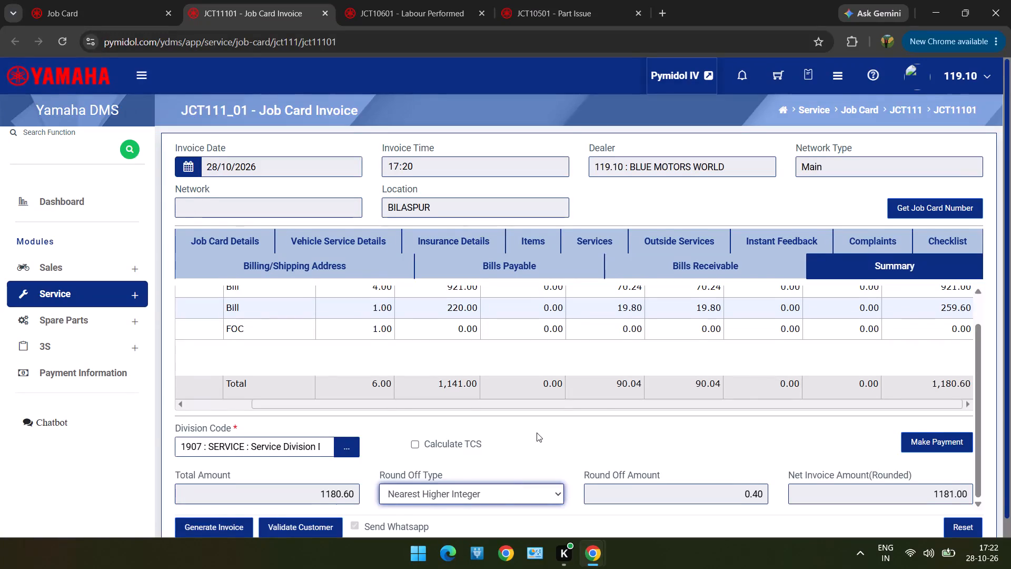
# Start customer validation for the invoice, send the OTP to the registered service mobile number, and open the OTP field for entry.
pyautogui.scroll(-2, 537, 433)
pyautogui.click(304, 506)
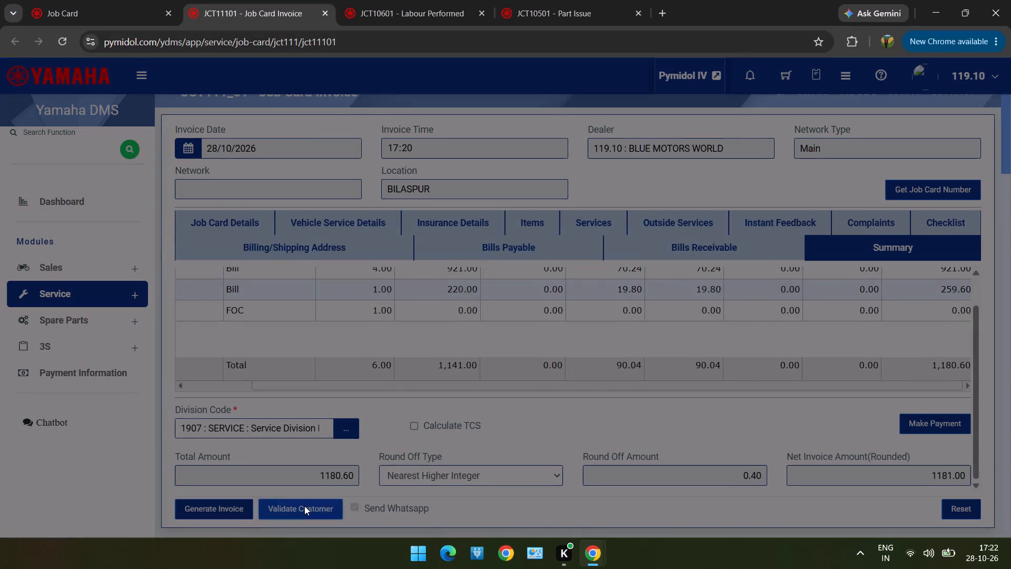
pyautogui.click(576, 297)
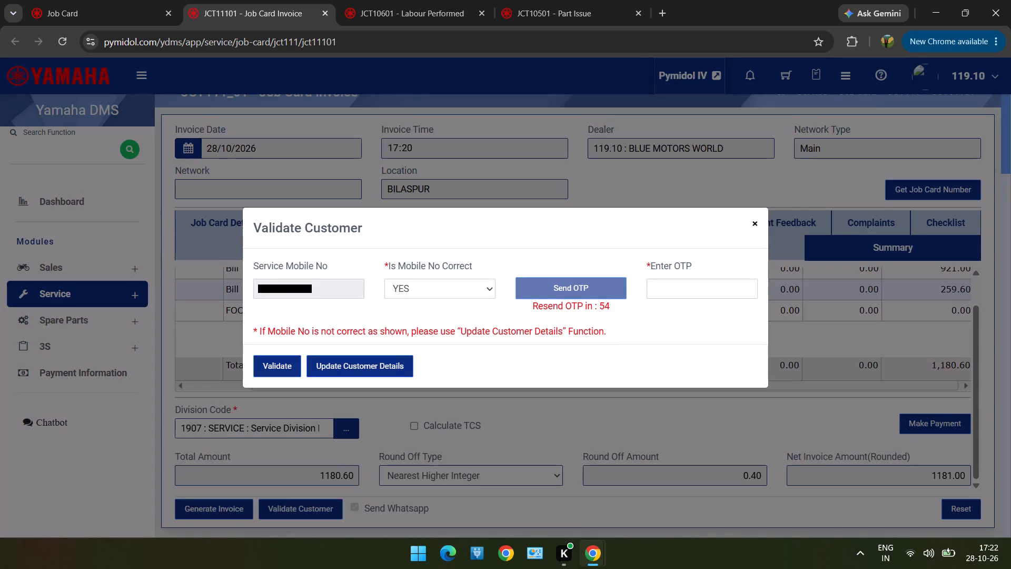
pyautogui.click(673, 287)
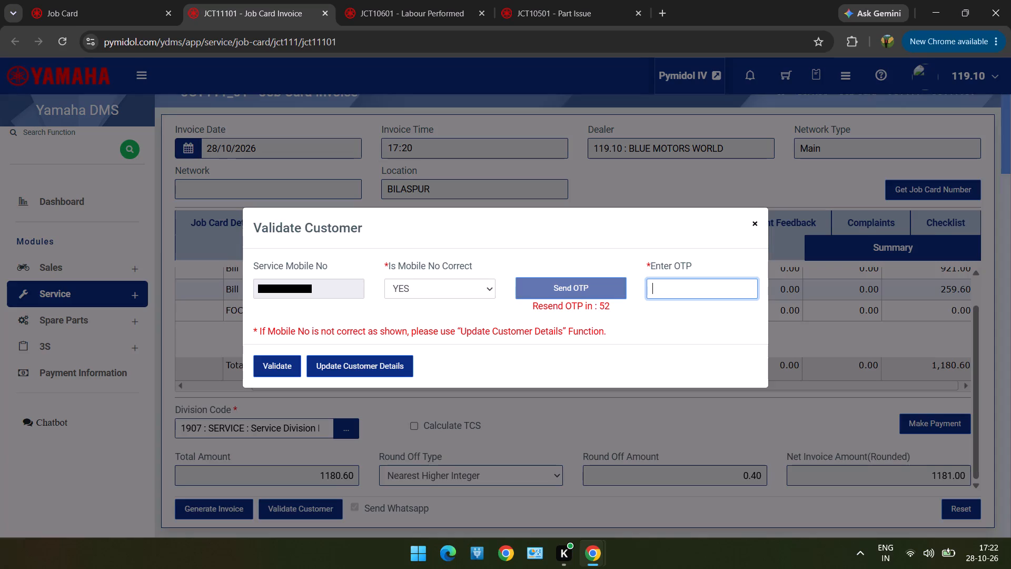
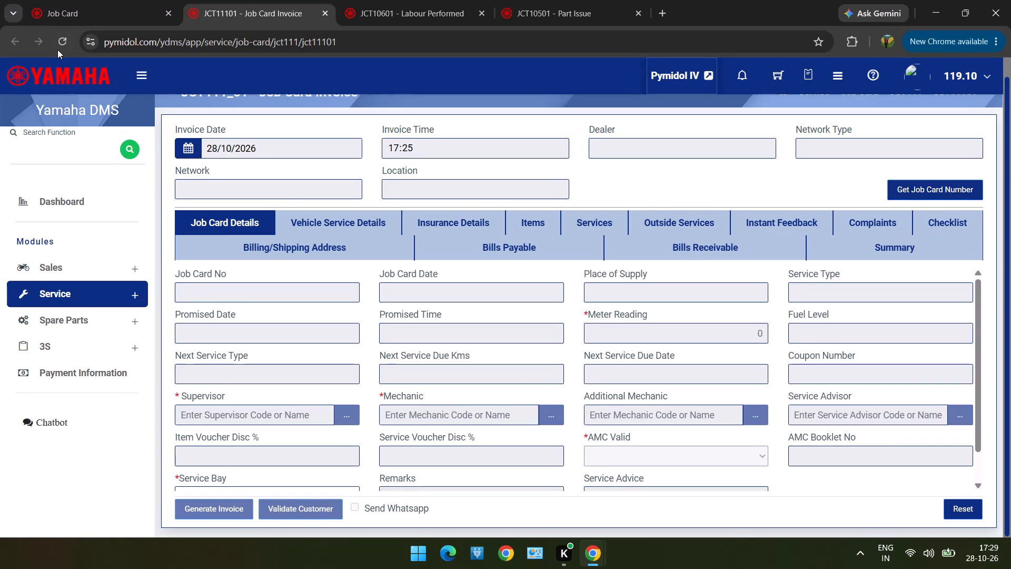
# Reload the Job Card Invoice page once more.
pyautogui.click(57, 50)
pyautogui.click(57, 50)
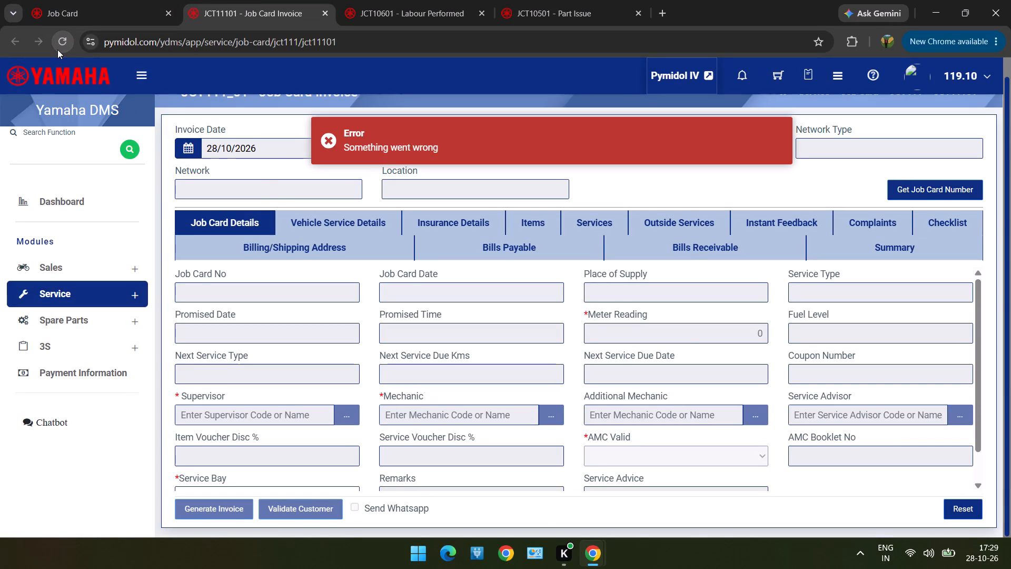
# Close all four dealer management pages: Part Issue, Labour Performed, Job Card Invoice and Job Card.
pyautogui.click(639, 12)
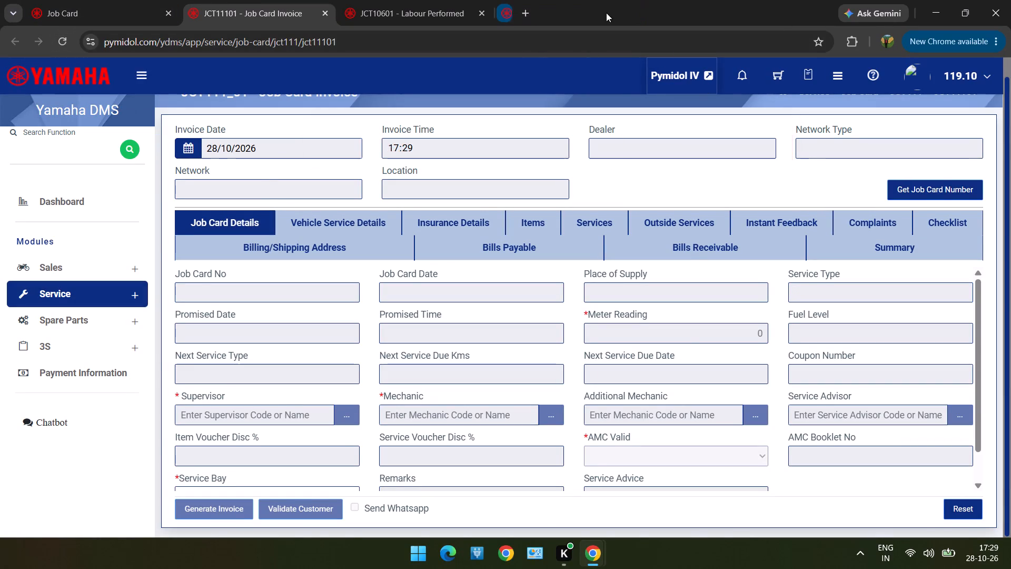
pyautogui.click(483, 13)
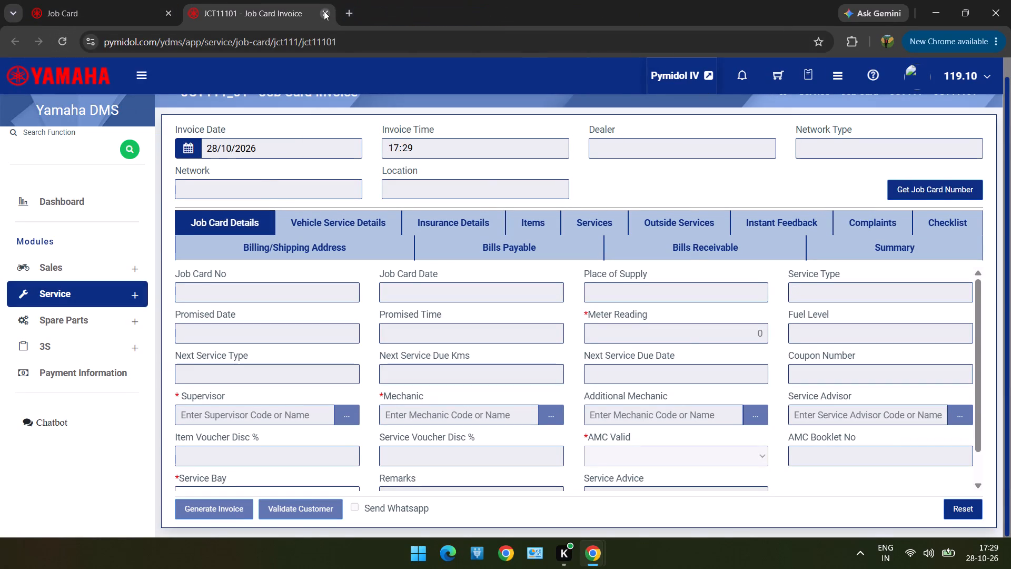
pyautogui.click(324, 11)
pyautogui.click(170, 9)
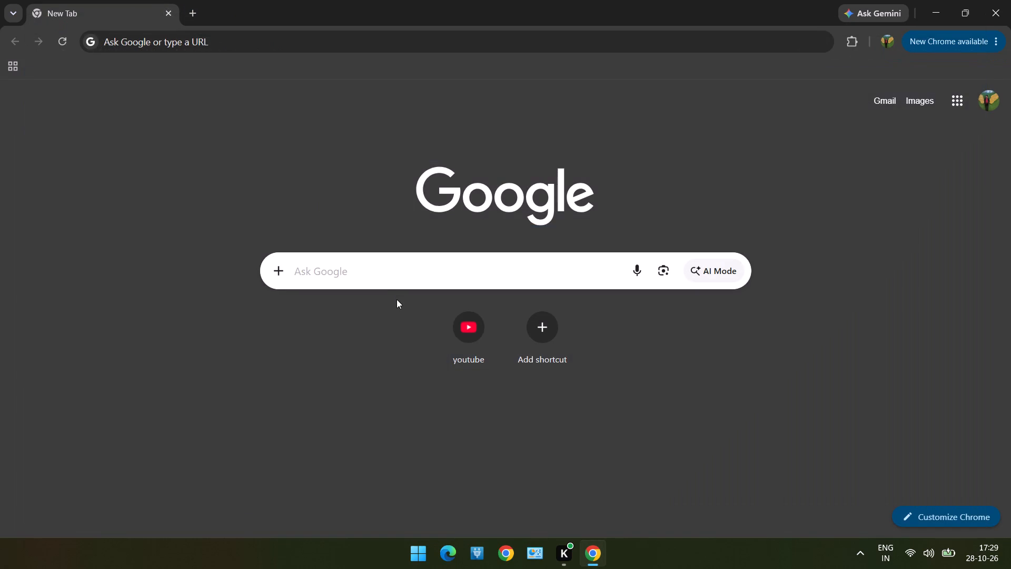
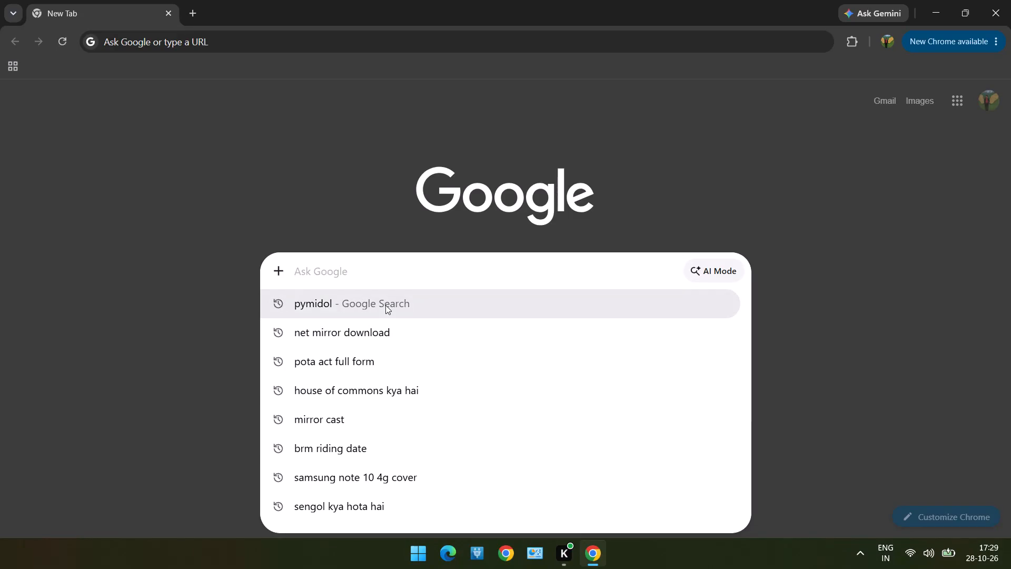
# Search Google for pymidol, open the Yamaha DMS site and switch to its Pymidol V dashboard.
pyautogui.click(385, 305)
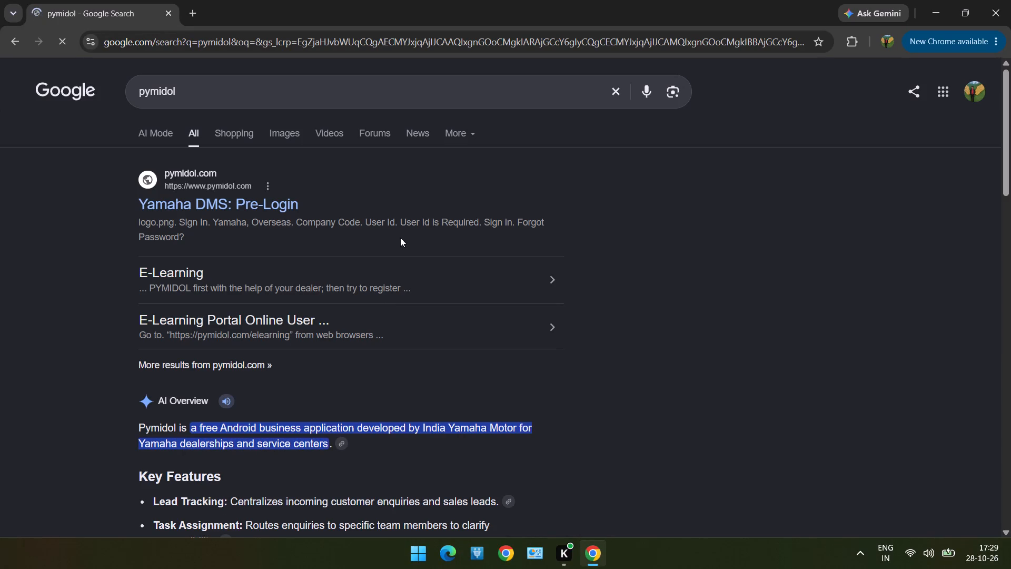
pyautogui.click(272, 199)
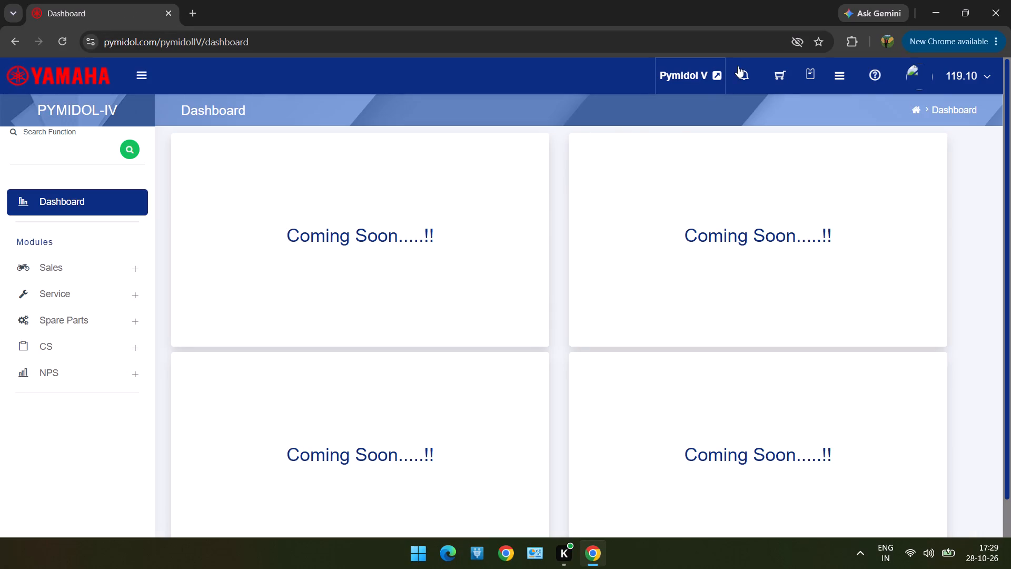
pyautogui.click(712, 71)
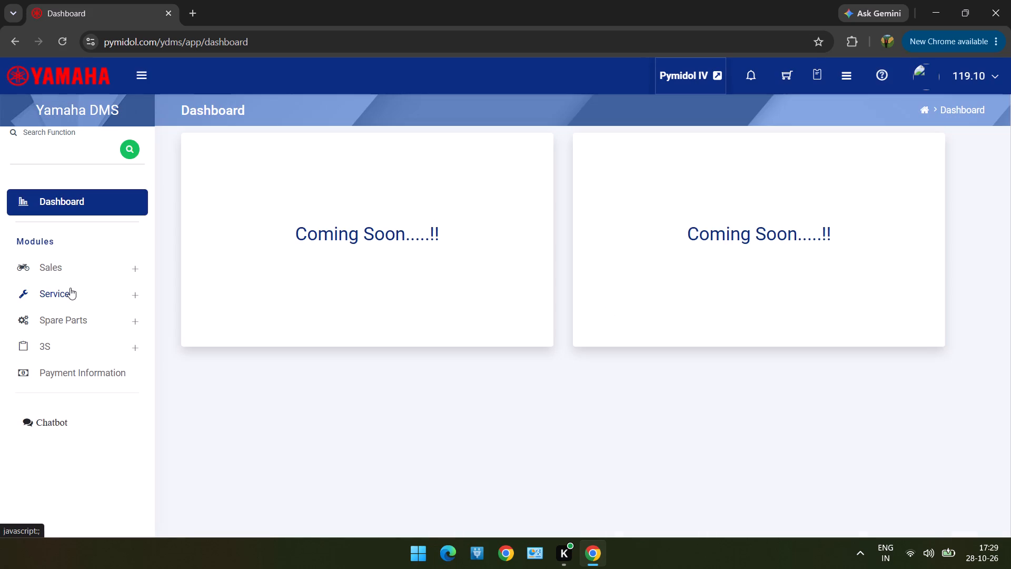
# Open the JCT105 Part Issue transaction from the Service module's Job Card section.
pyautogui.click(70, 292)
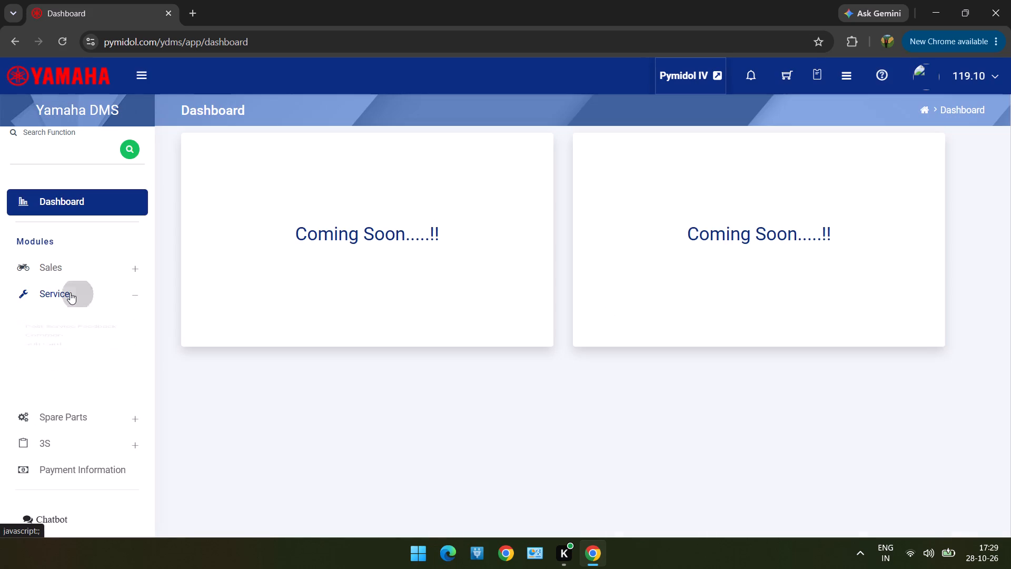
pyautogui.click(49, 382)
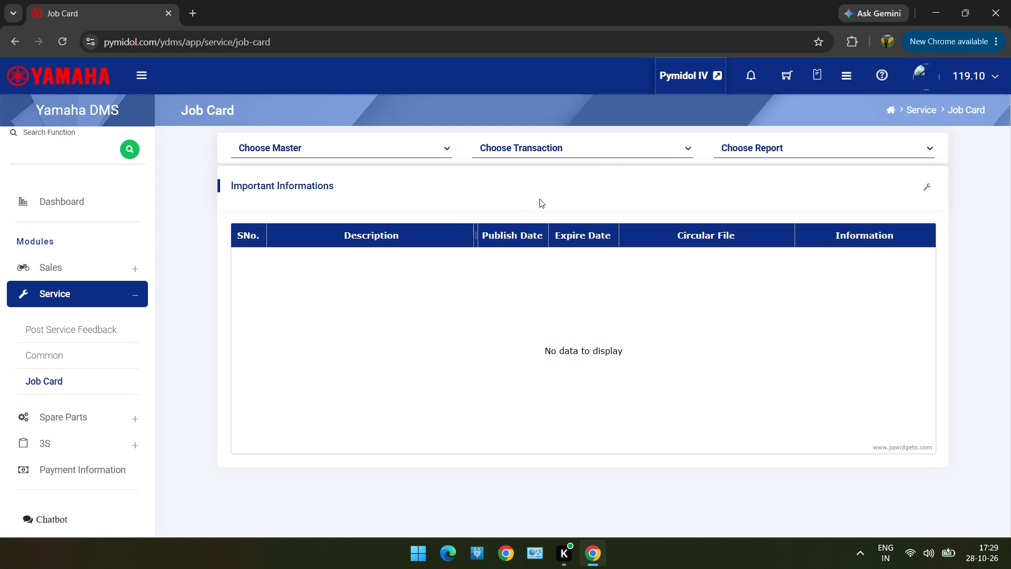
pyautogui.click(604, 160)
pyautogui.click(604, 154)
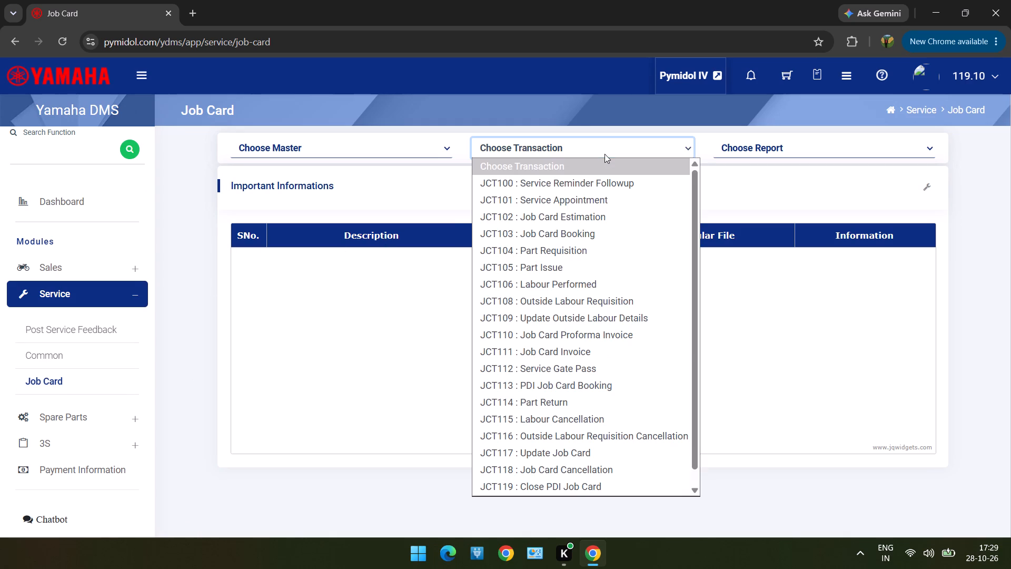
pyautogui.click(568, 266)
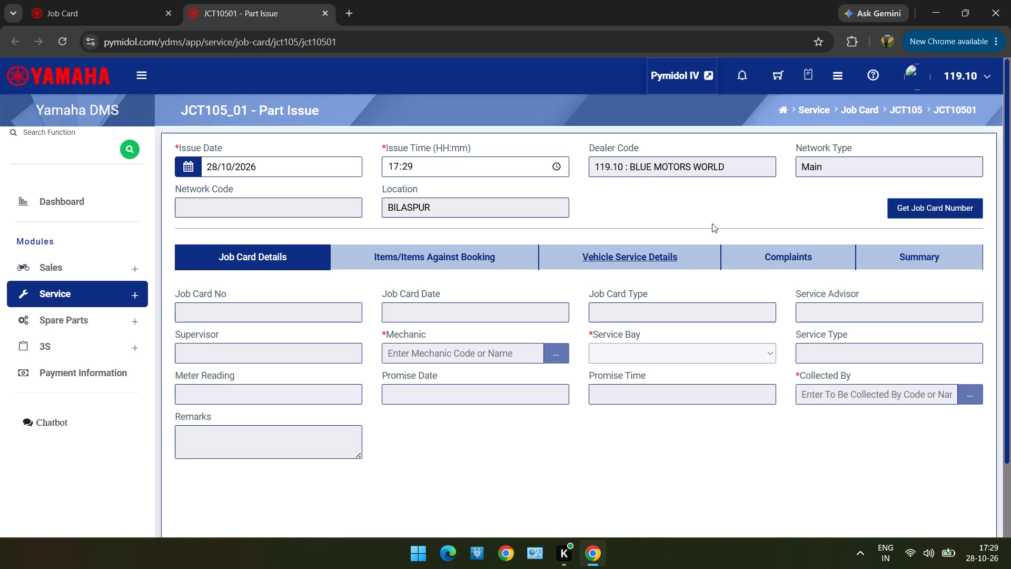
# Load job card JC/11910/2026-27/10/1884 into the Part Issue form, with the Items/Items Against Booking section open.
pyautogui.click(526, 257)
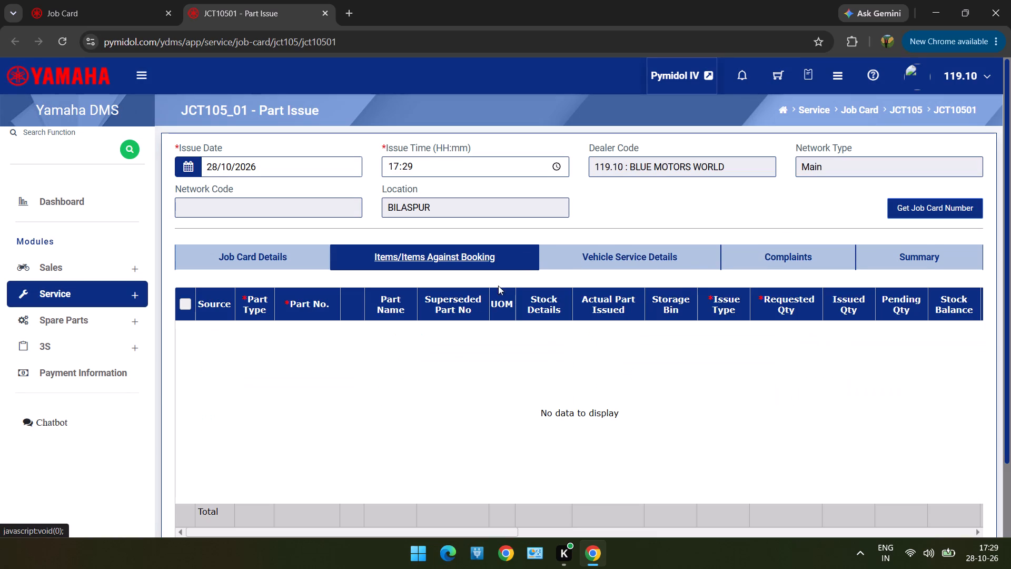
pyautogui.scroll(-3, 623, 210)
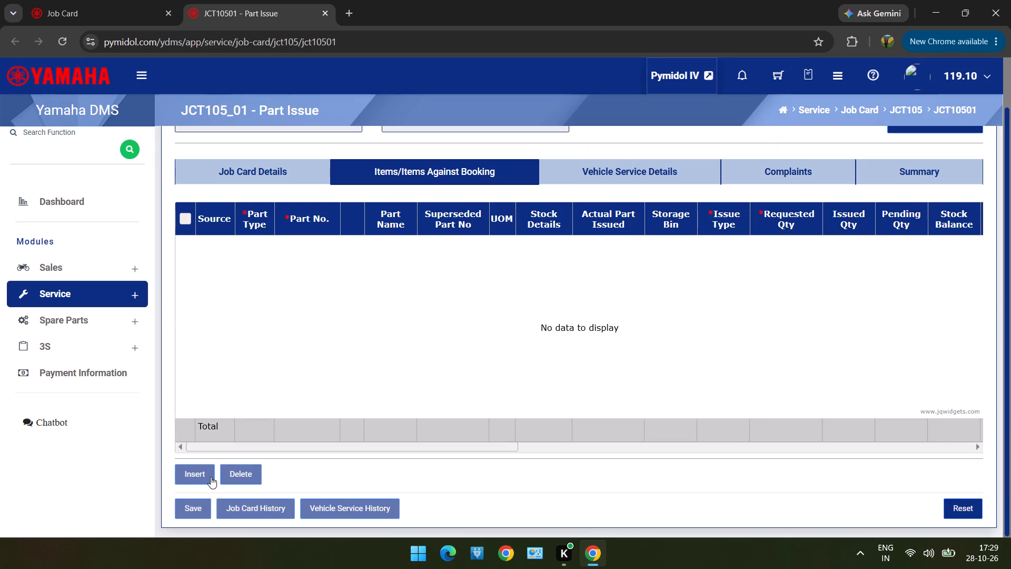
pyautogui.click(247, 169)
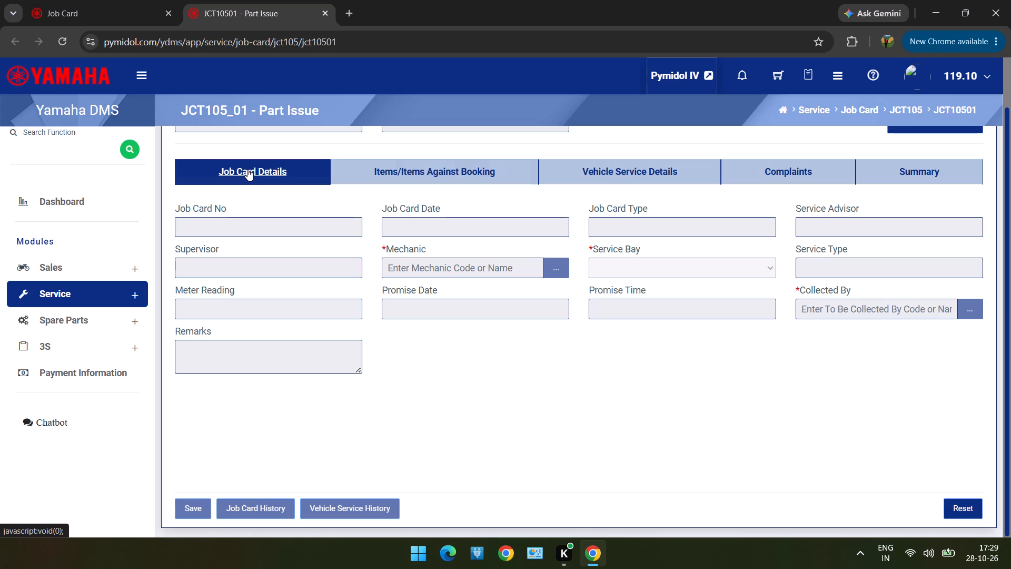
pyautogui.click(407, 170)
pyautogui.scroll(2, 625, 148)
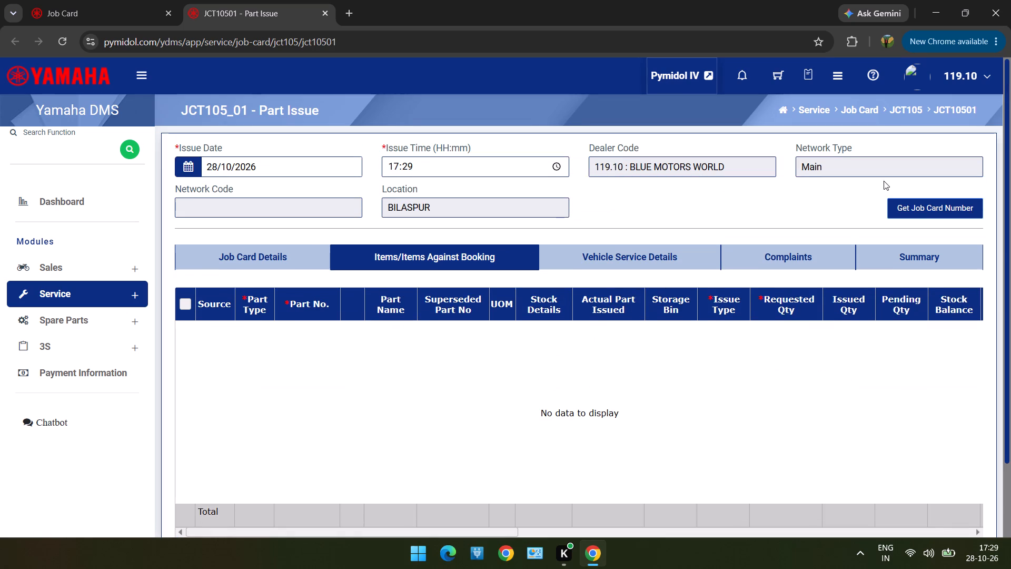
pyautogui.click(896, 200)
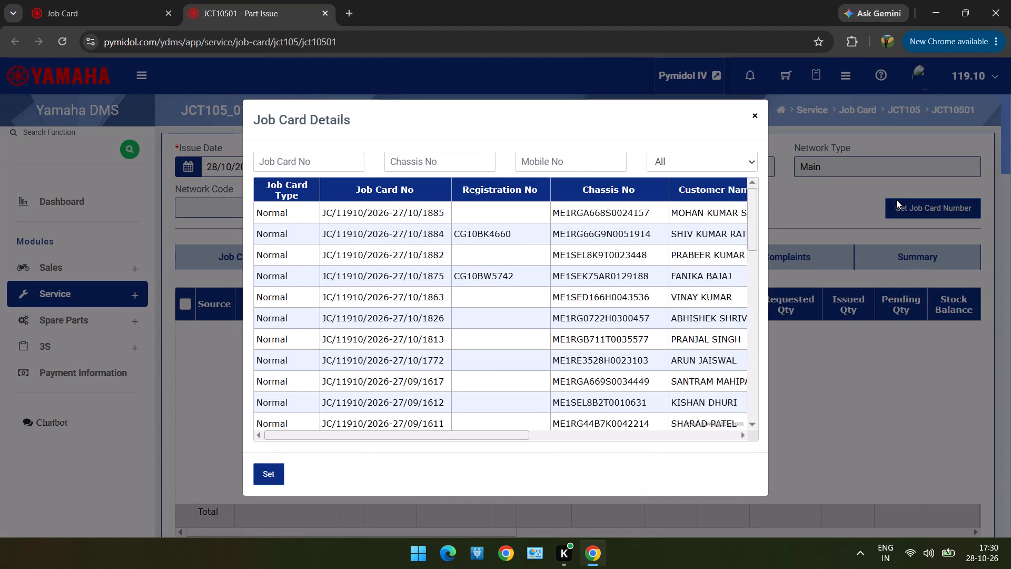
pyautogui.doubleClick(699, 243)
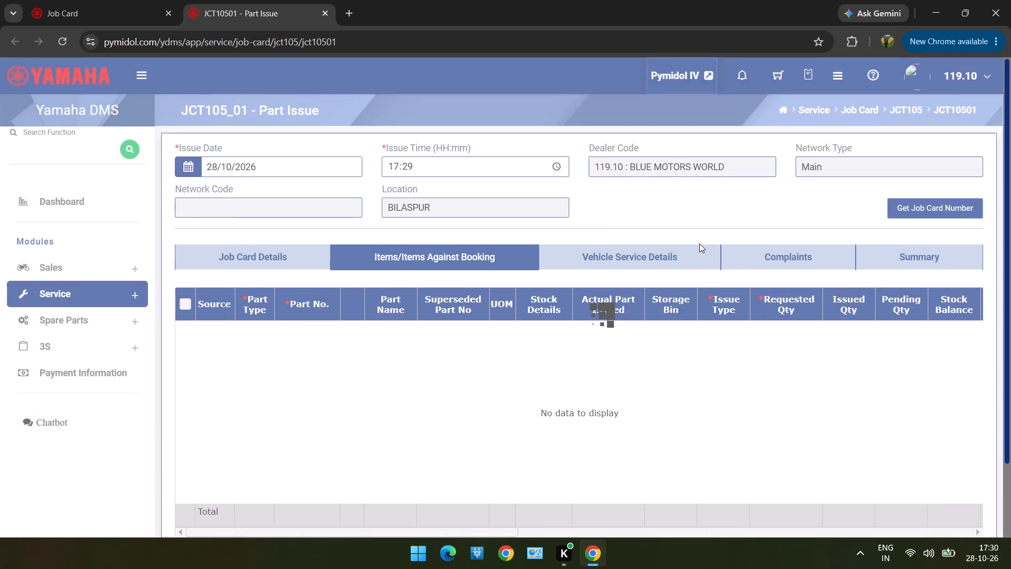
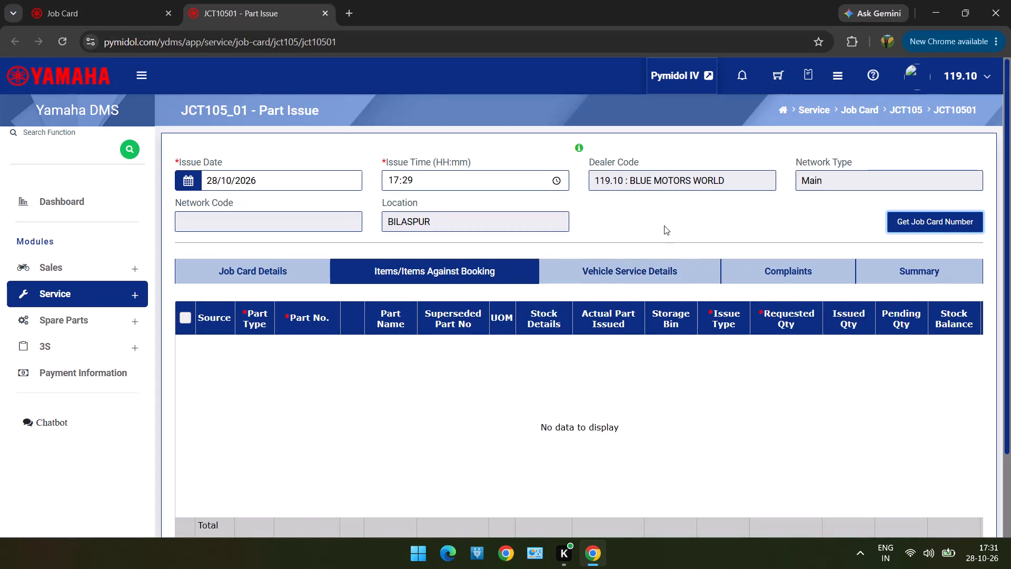
# Insert a new item row and fill it with the Yamalube part 90793AD41000, searching by part number 90793ad410.
pyautogui.scroll(-2, 664, 225)
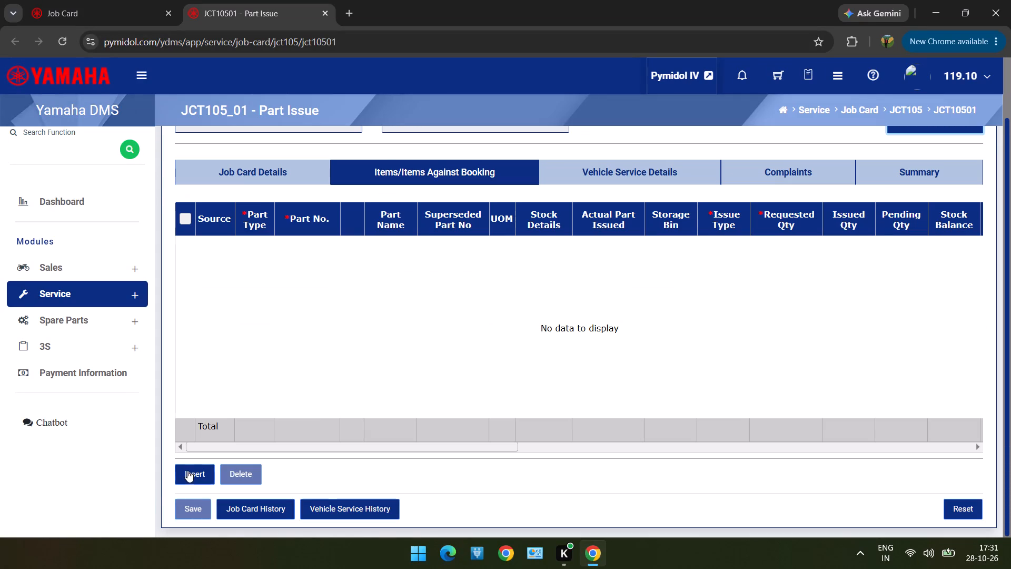
pyautogui.click(187, 470)
pyautogui.click(348, 250)
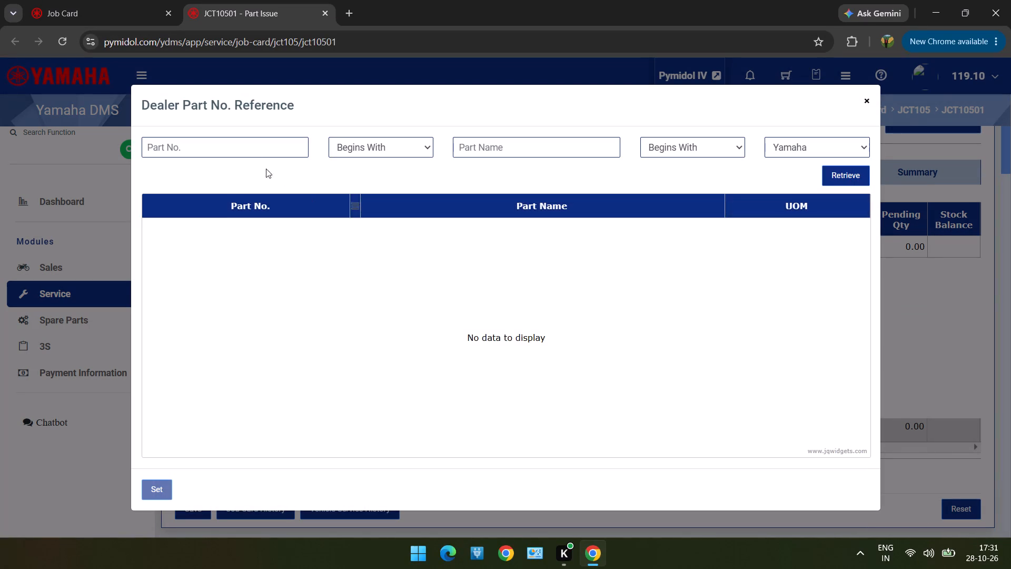
pyautogui.click(246, 145)
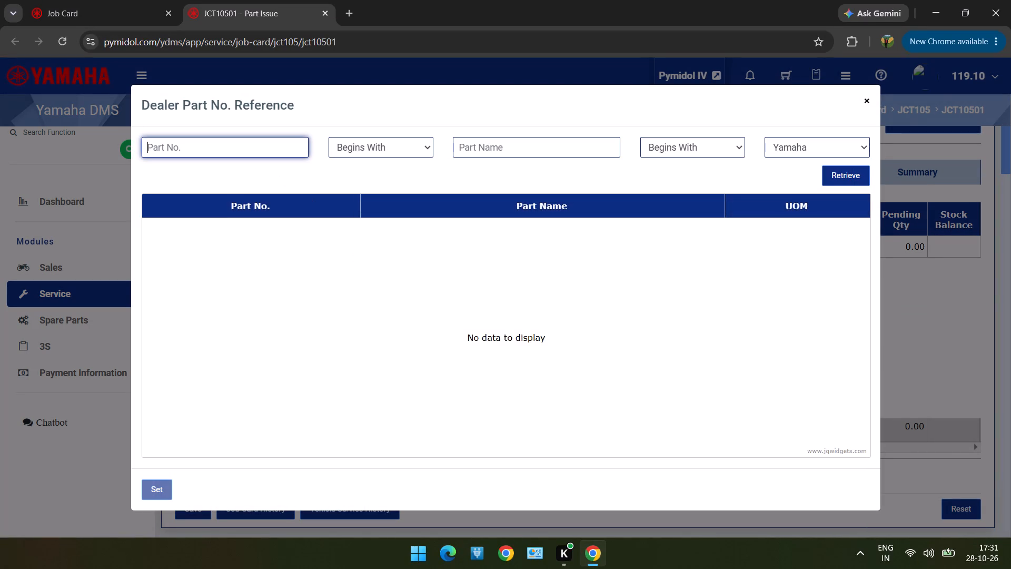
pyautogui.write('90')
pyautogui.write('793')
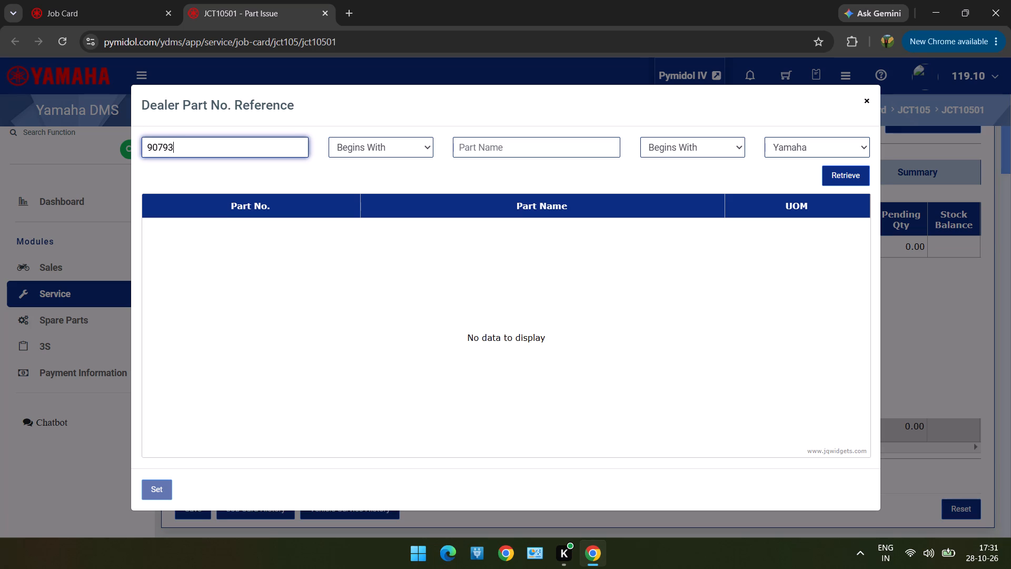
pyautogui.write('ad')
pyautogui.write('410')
pyautogui.click(844, 171)
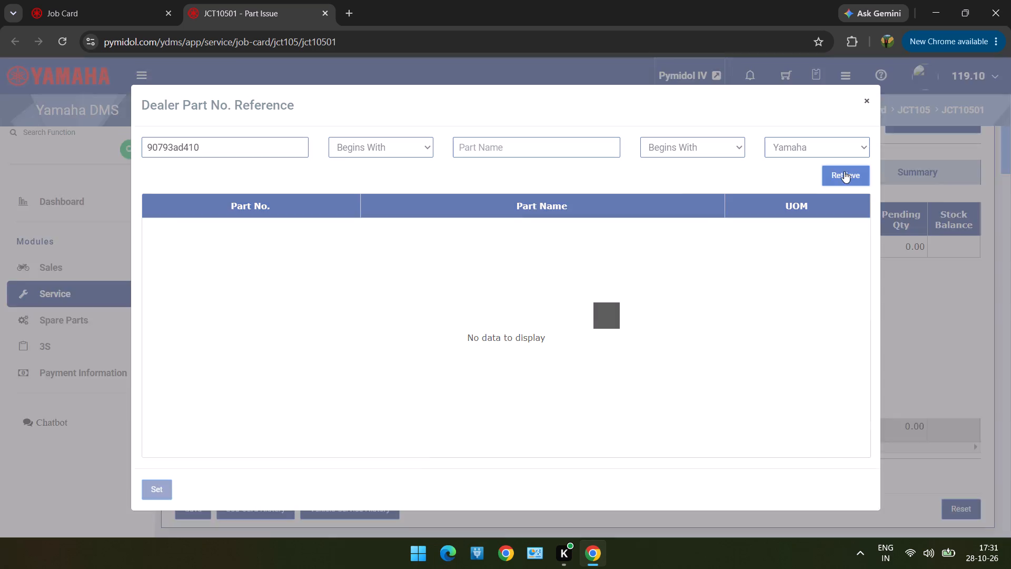
pyautogui.doubleClick(558, 224)
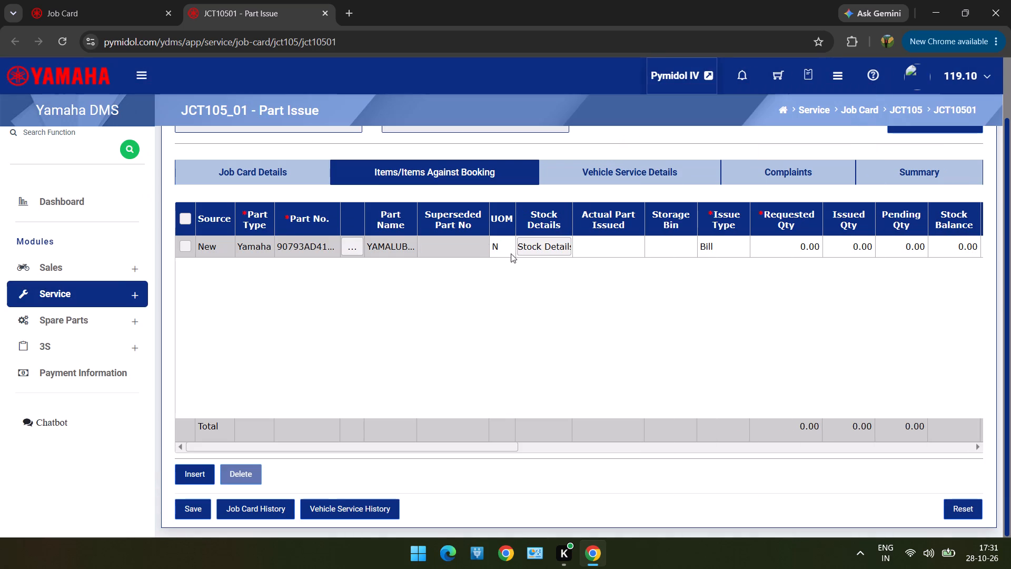
# Assign the 596.00 MRP stock to part 90793AD41000, with requested quantity 1 and issue quantity 1.
pyautogui.click(550, 252)
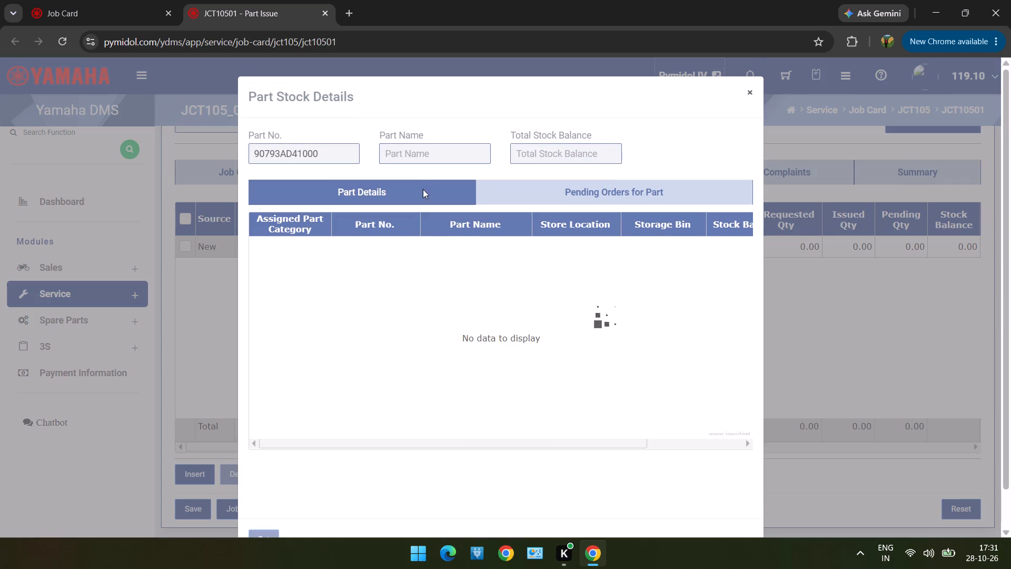
pyautogui.hscroll(-2, 507, 317)
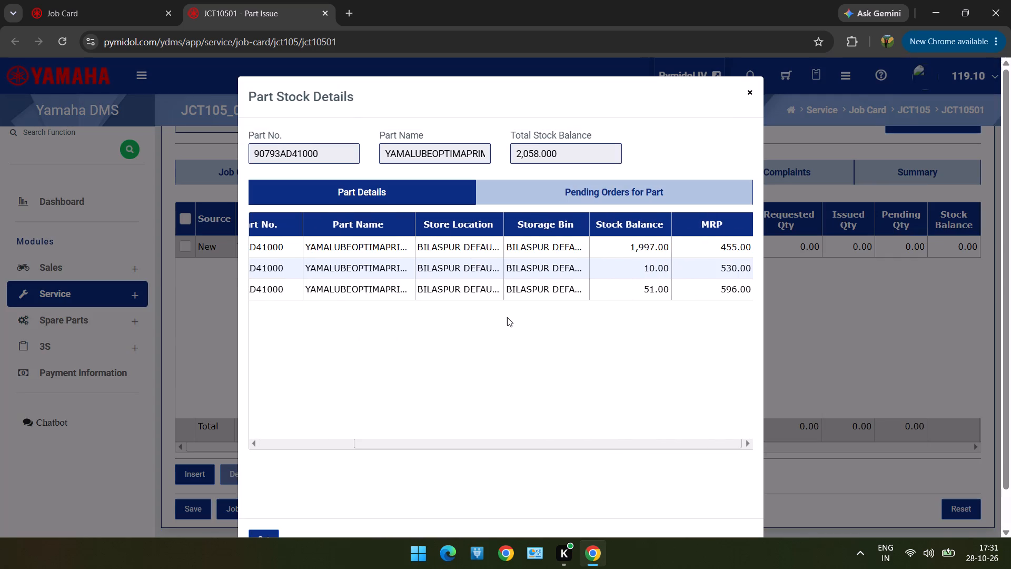
pyautogui.hscroll(-2, 507, 317)
pyautogui.doubleClick(569, 294)
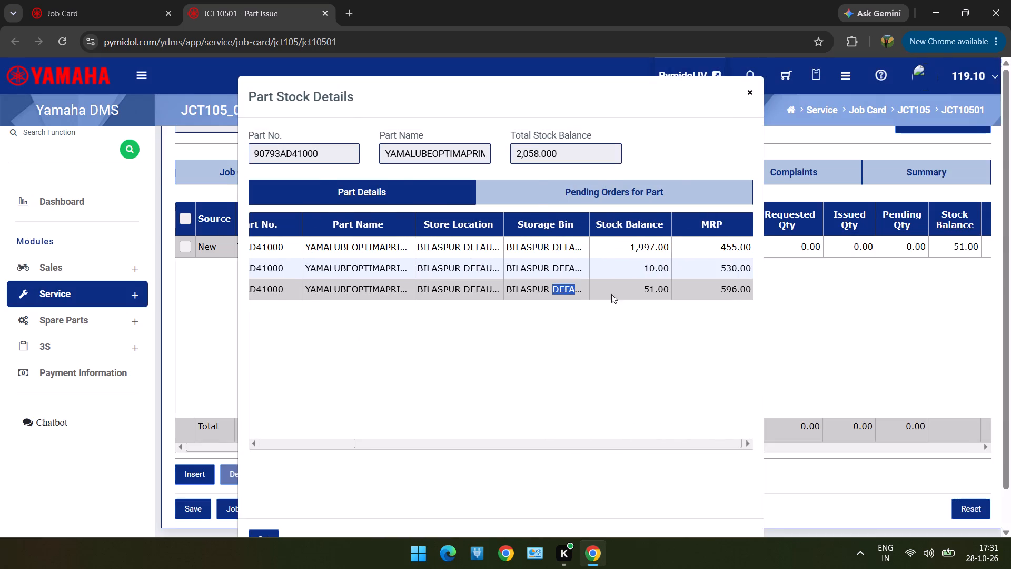
pyautogui.click(806, 256)
pyautogui.press('1')
pyautogui.press('Tab')
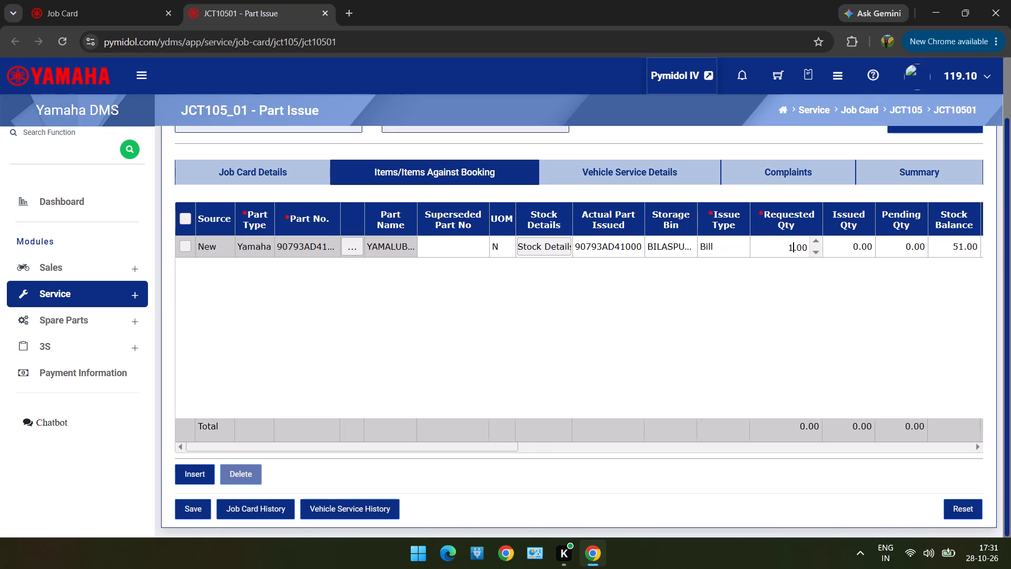
pyautogui.press('1')
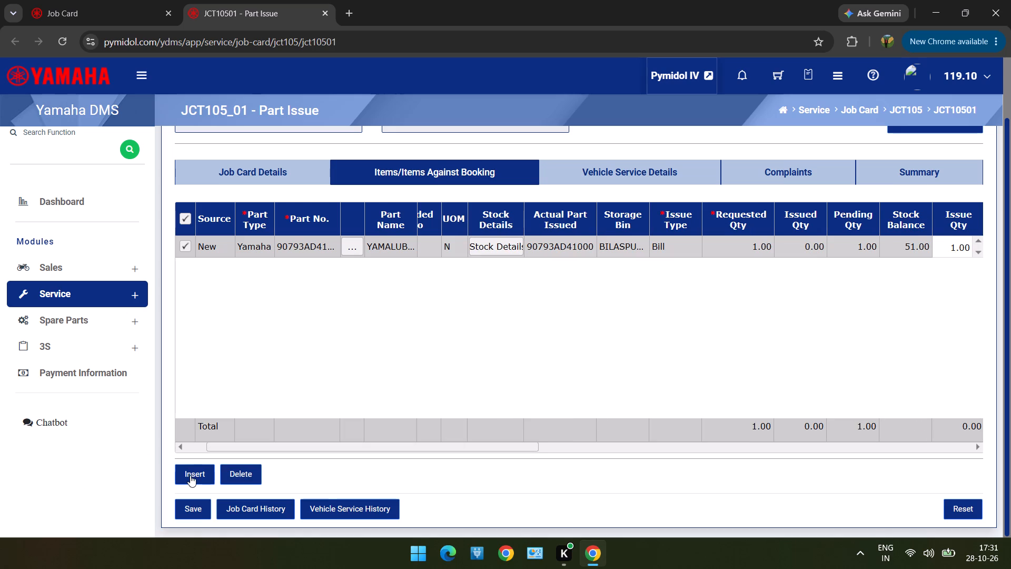
# Insert a second item row with oil cleaner element 21CE34400000, searching by part number 21ce34400.
pyautogui.click(190, 475)
pyautogui.click(358, 274)
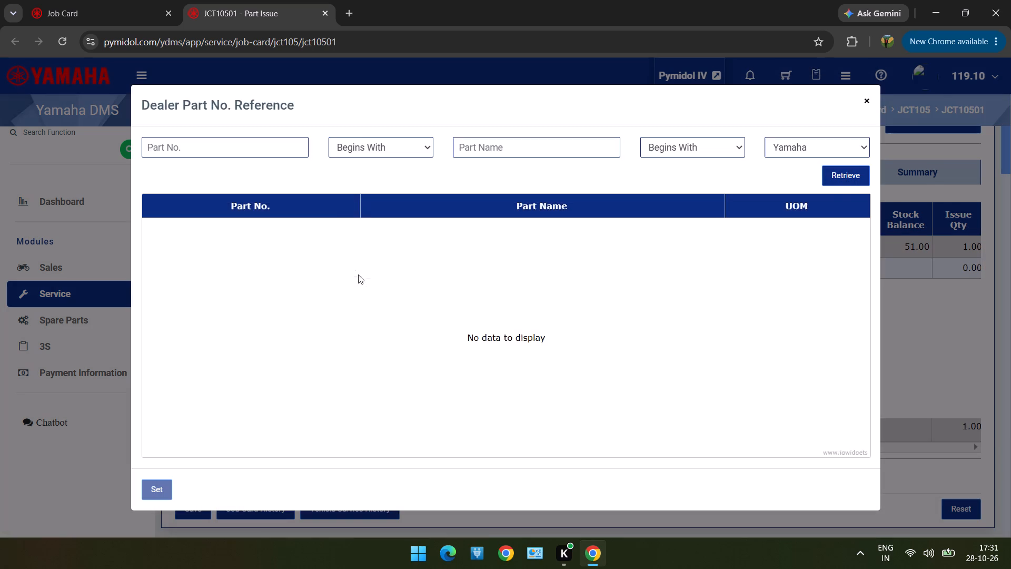
pyautogui.click(245, 139)
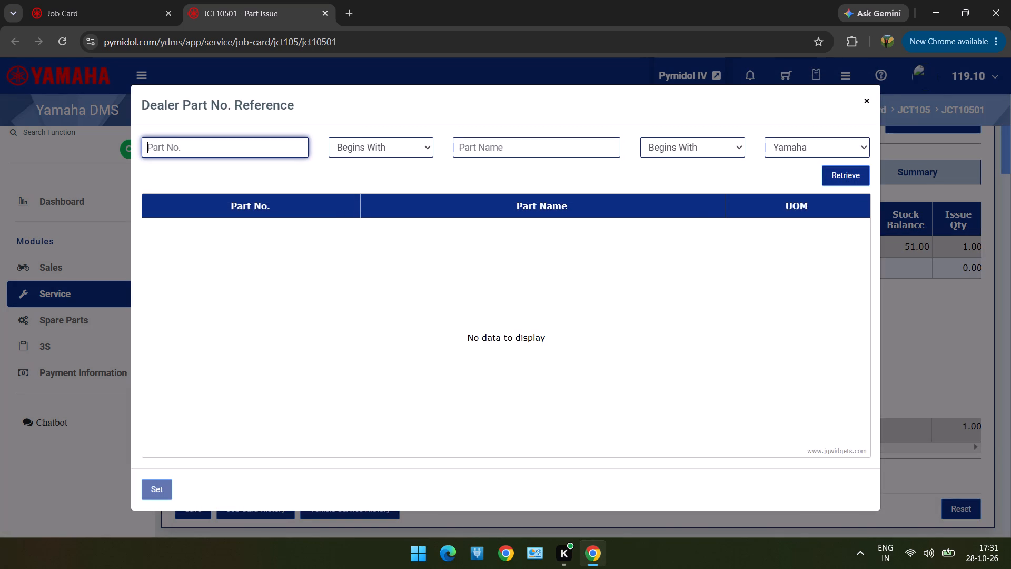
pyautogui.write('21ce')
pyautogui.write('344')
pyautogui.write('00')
pyautogui.click(815, 175)
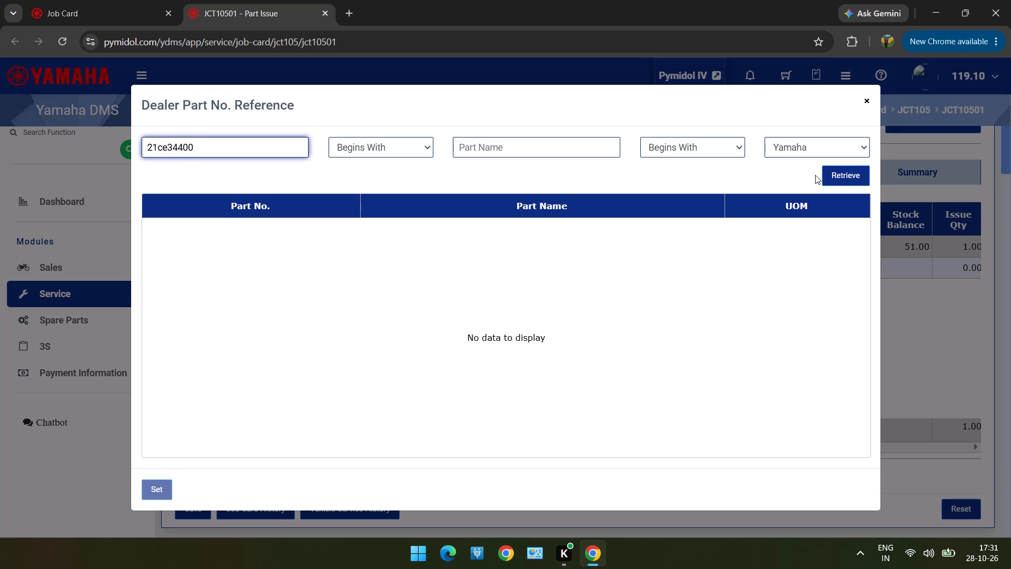
pyautogui.click(845, 177)
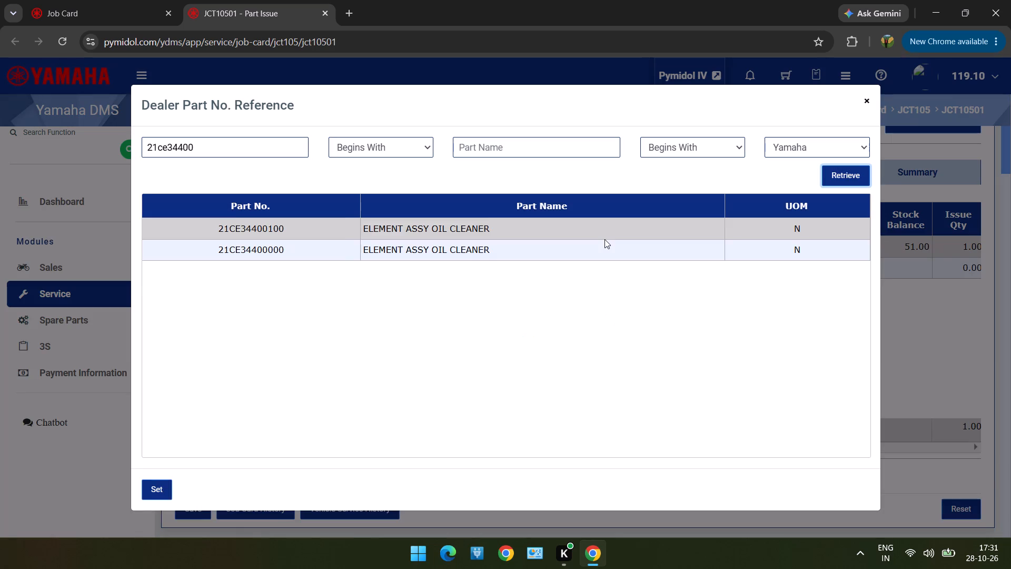
pyautogui.doubleClick(567, 254)
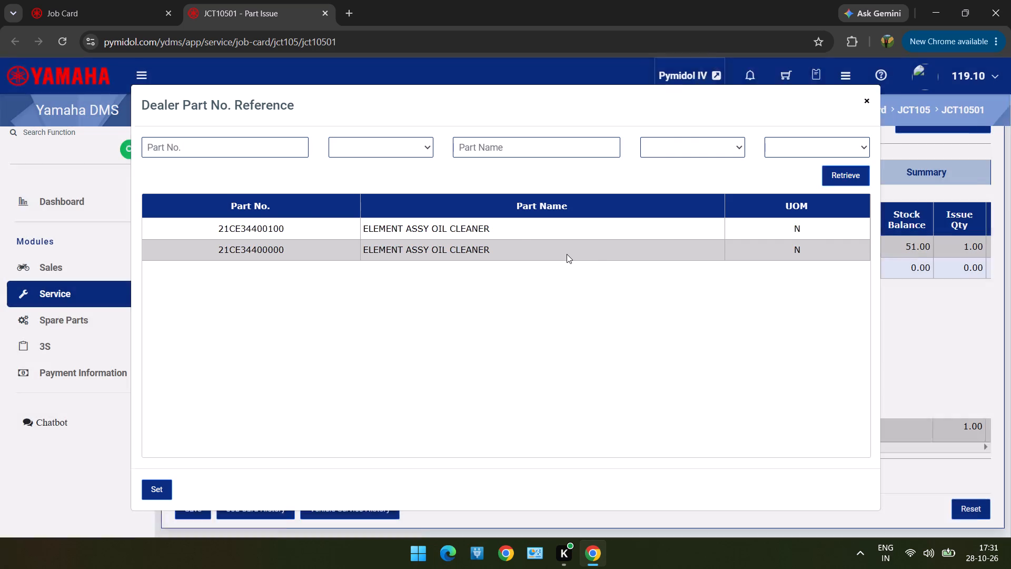
# Assign the superseded part 21CE34400100 stock with the 178.00 balance to the oil cleaner row, with requested and issue quantities of 1.
pyautogui.click(502, 271)
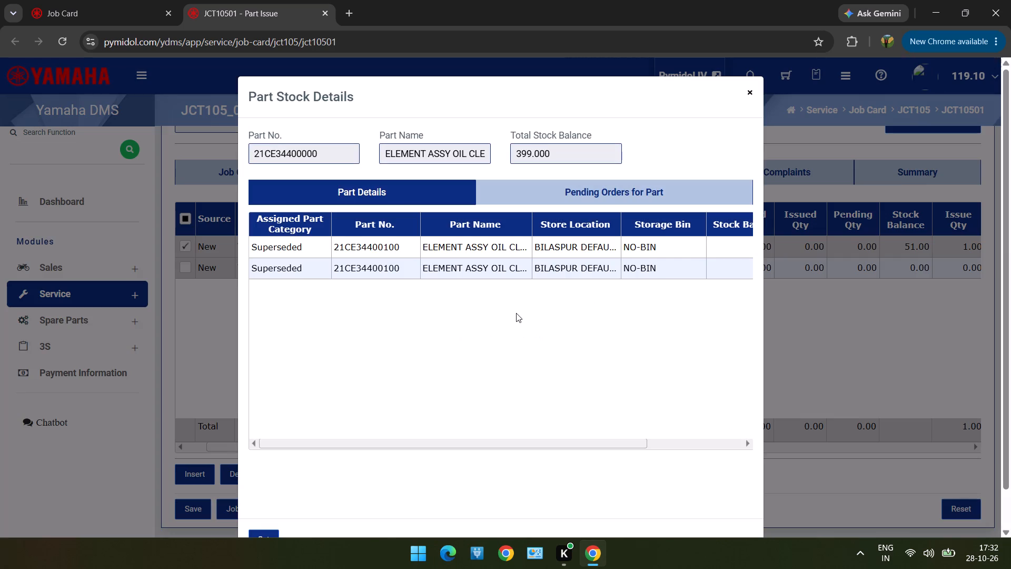
pyautogui.hscroll(-7, 516, 313)
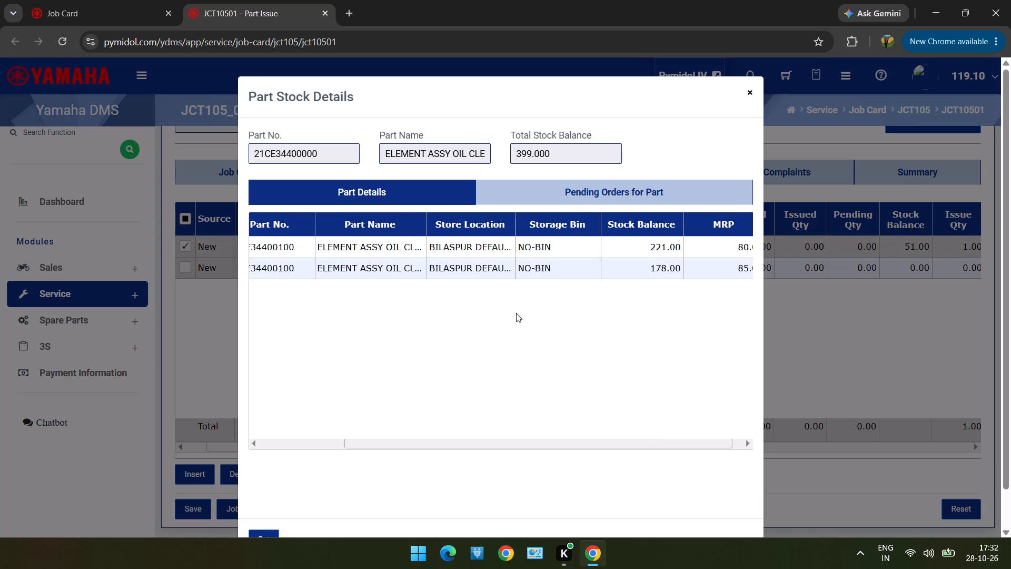
pyautogui.hscroll(-3, 516, 313)
pyautogui.doubleClick(611, 272)
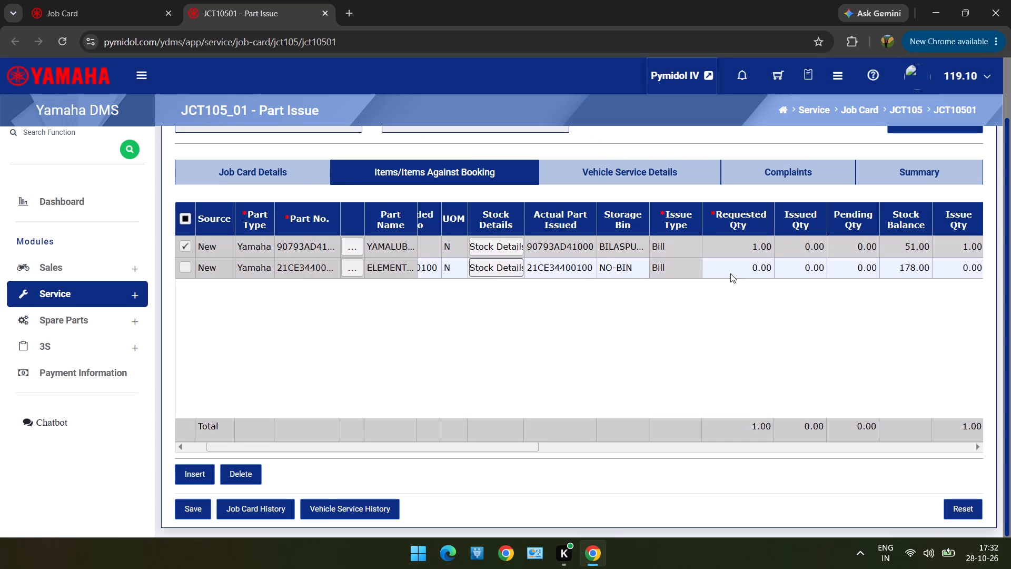
pyautogui.click(766, 266)
pyautogui.press('1')
pyautogui.press('Tab')
pyautogui.press('1')
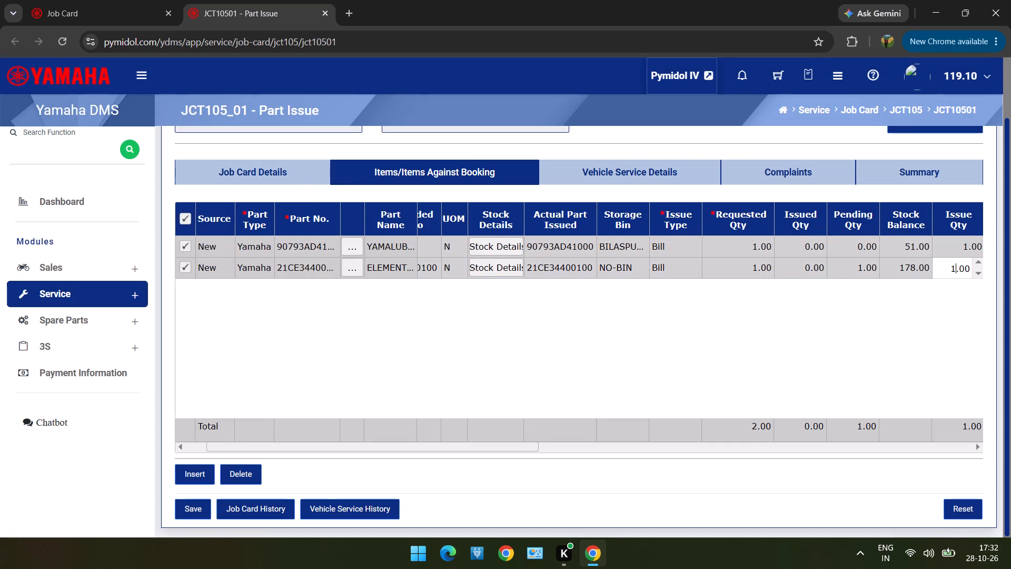
# Insert a third item row with air cleaner element 2GSE44500000, searching by part number 2gse44500.
pyautogui.click(194, 470)
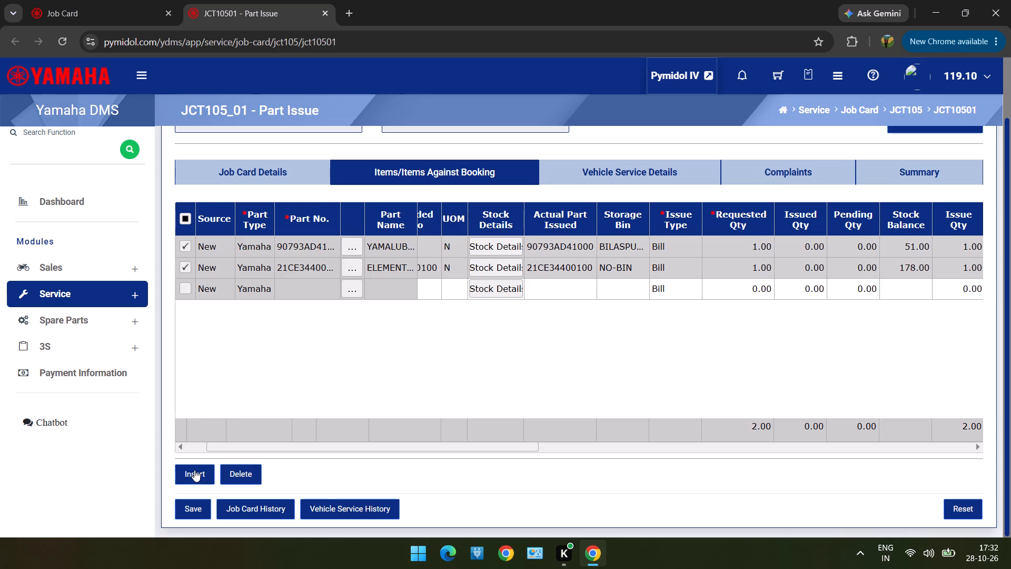
pyautogui.click(356, 295)
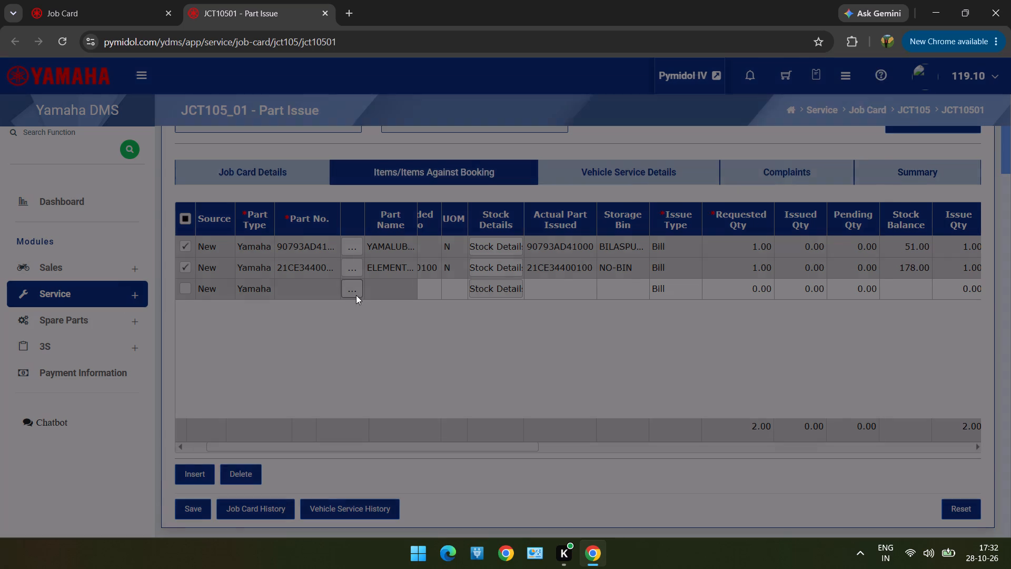
pyautogui.click(271, 152)
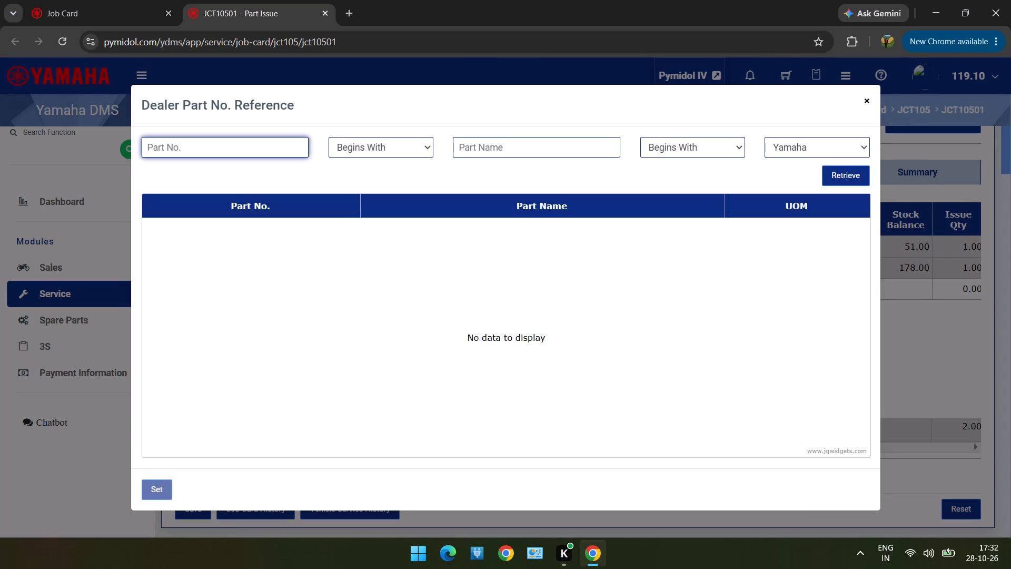
pyautogui.press('2')
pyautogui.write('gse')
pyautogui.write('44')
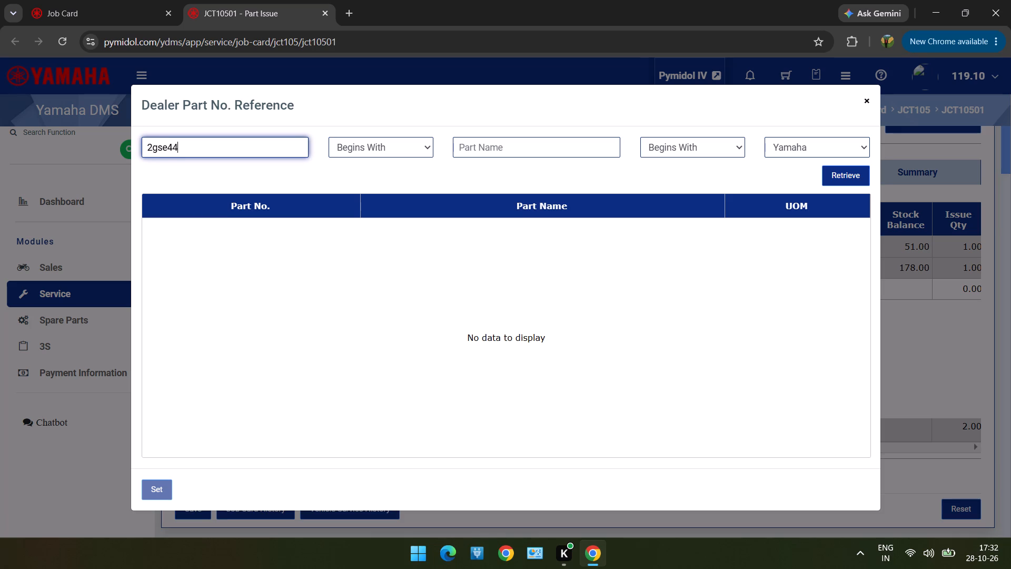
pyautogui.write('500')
pyautogui.click(845, 174)
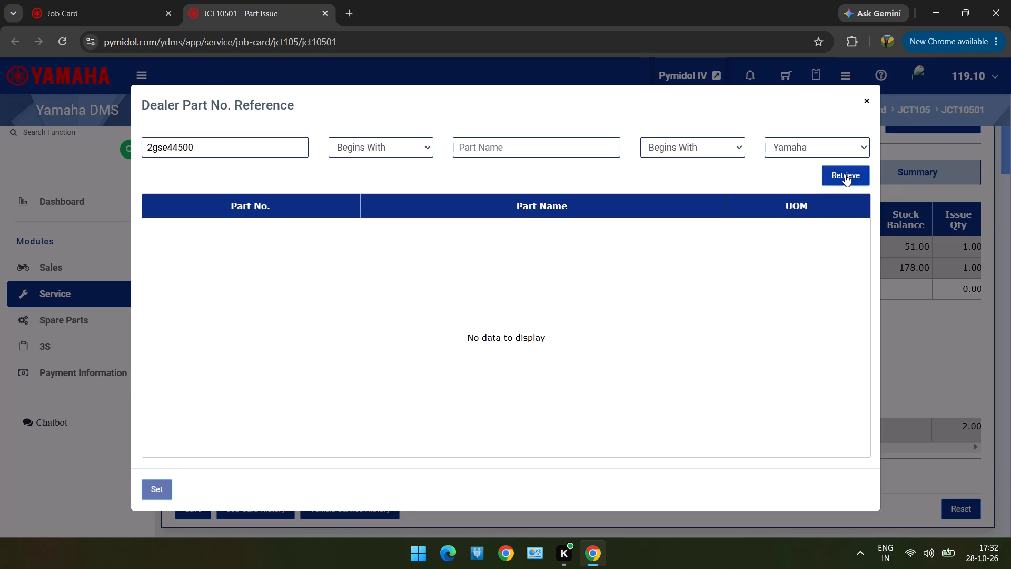
pyautogui.doubleClick(548, 220)
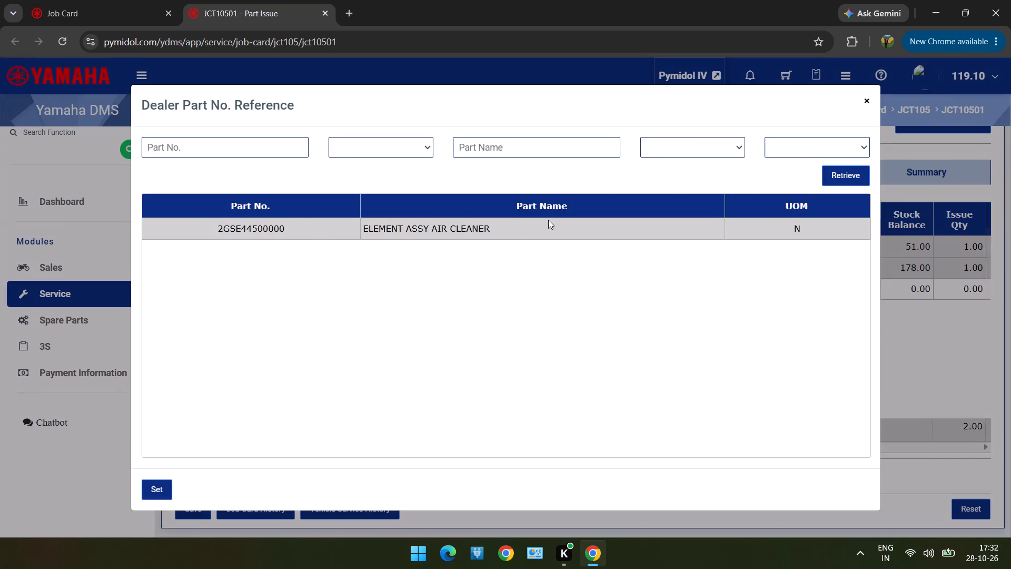
# Load the stock details for air cleaner element 2GSE44500000, closing and reopening the Part Stock Details dialog to retry.
pyautogui.moveTo(480, 307); pyautogui.dragTo(495, 293)
pyautogui.click(495, 293)
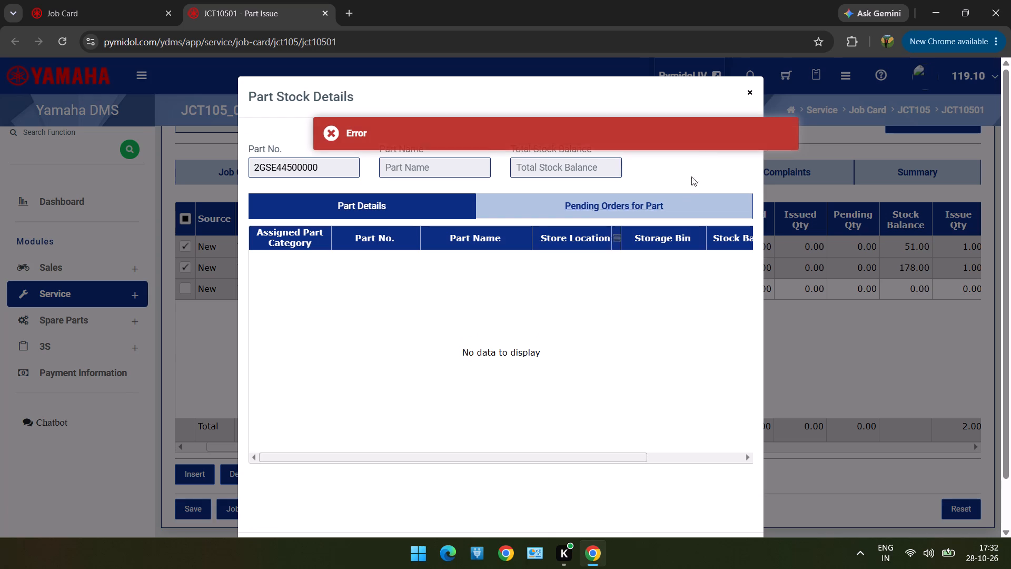
pyautogui.click(749, 92)
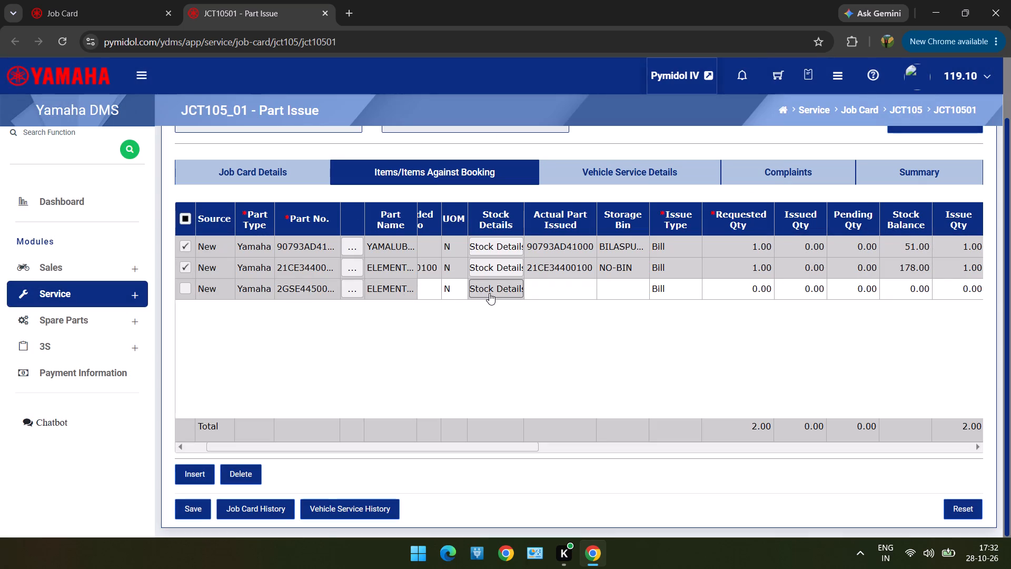
pyautogui.click(489, 293)
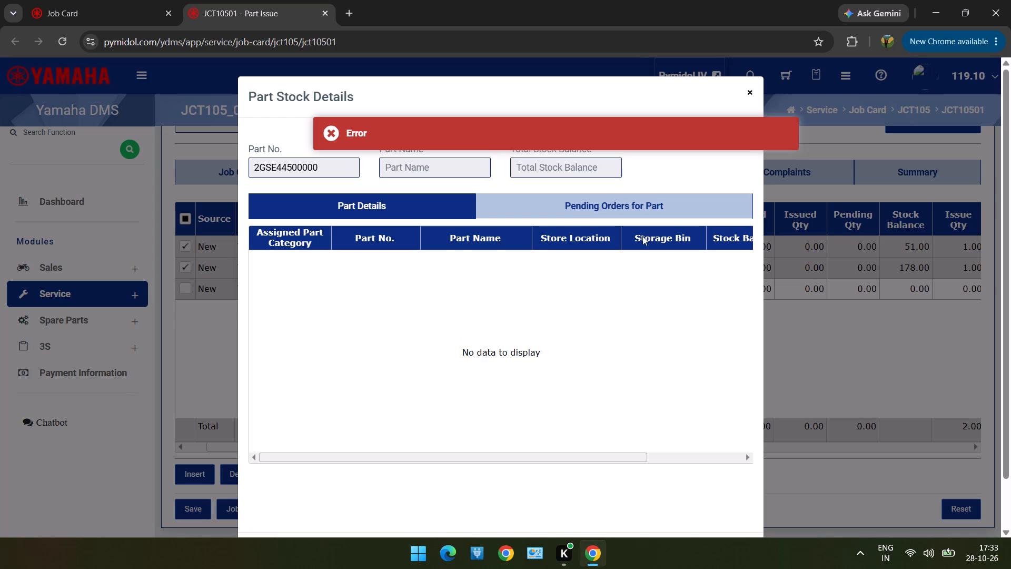
pyautogui.click(746, 92)
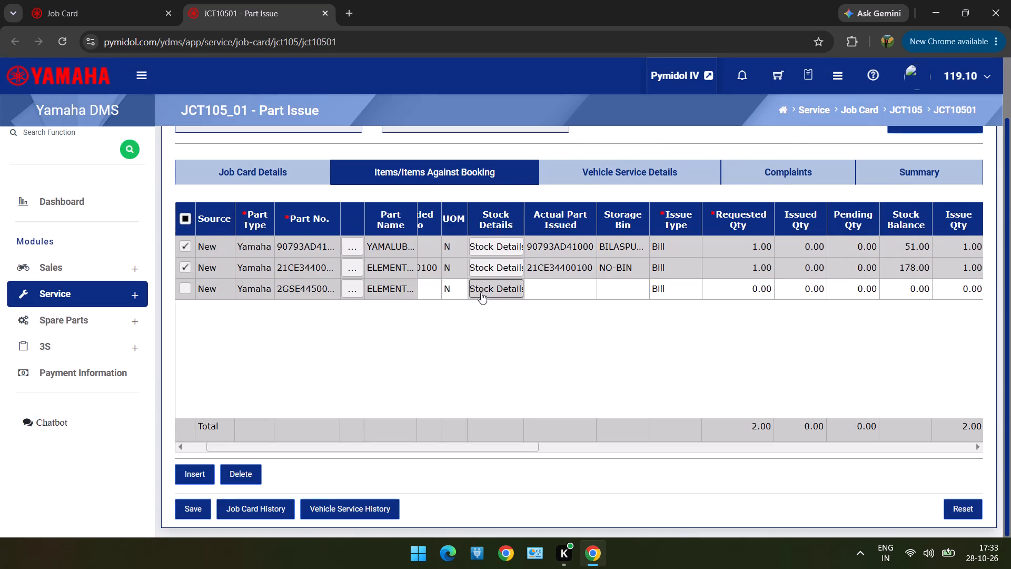
pyautogui.click(499, 288)
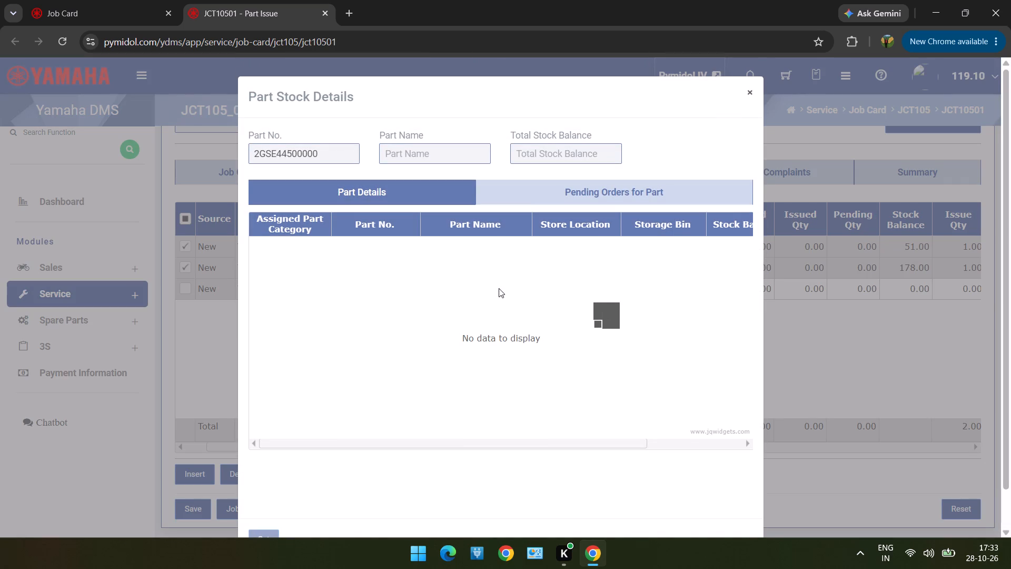
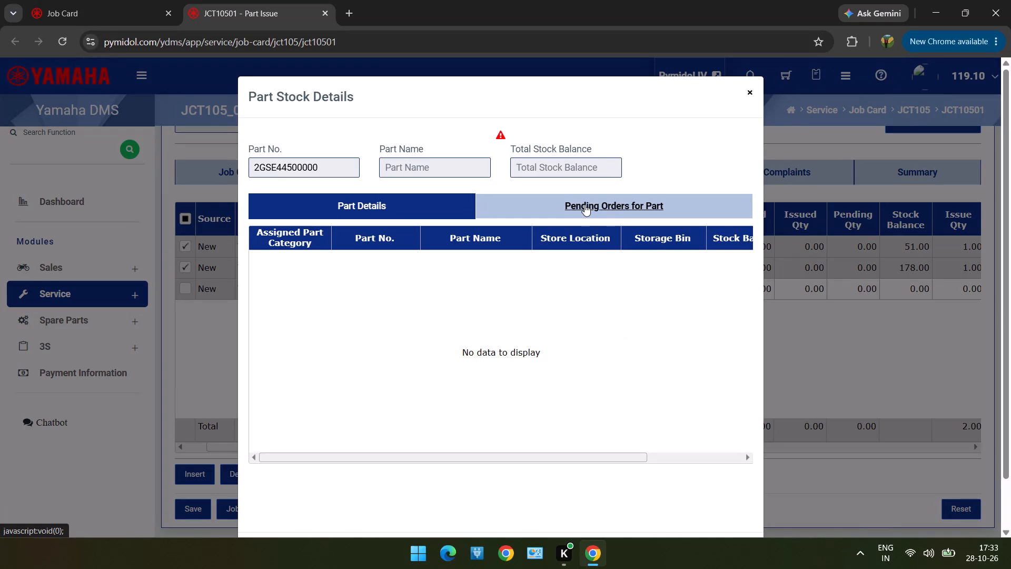
# Retry the stock lookup for air cleaner element 2GSE44500000 by reopening its Part Stock Details, and display the alert's message.
pyautogui.click(750, 96)
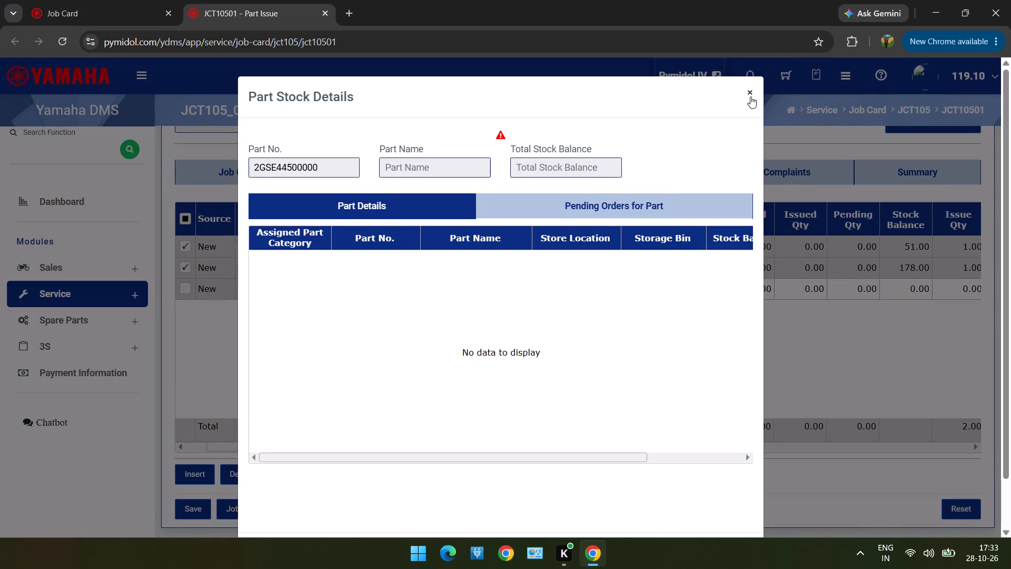
pyautogui.click(499, 296)
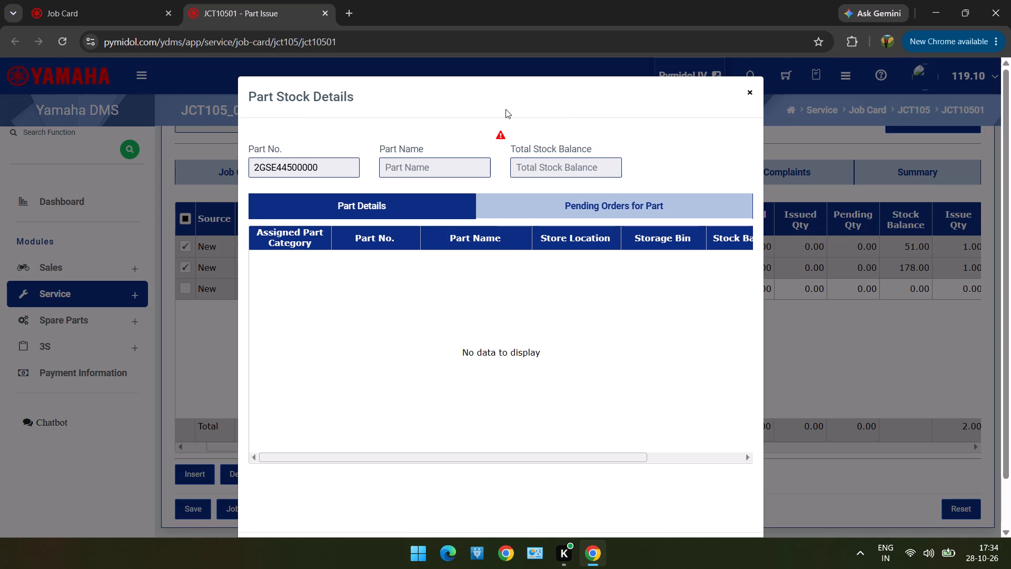
pyautogui.click(498, 140)
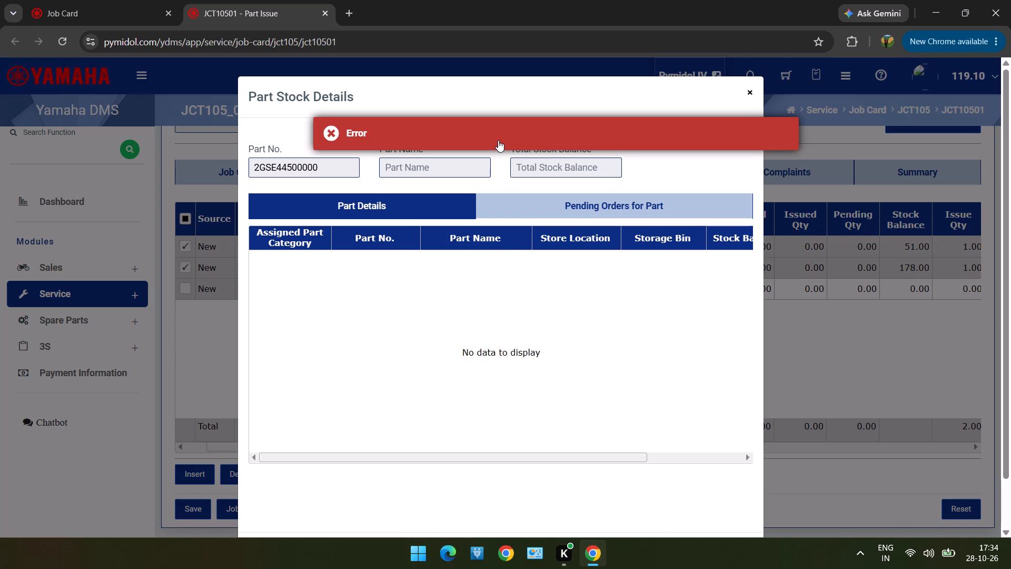
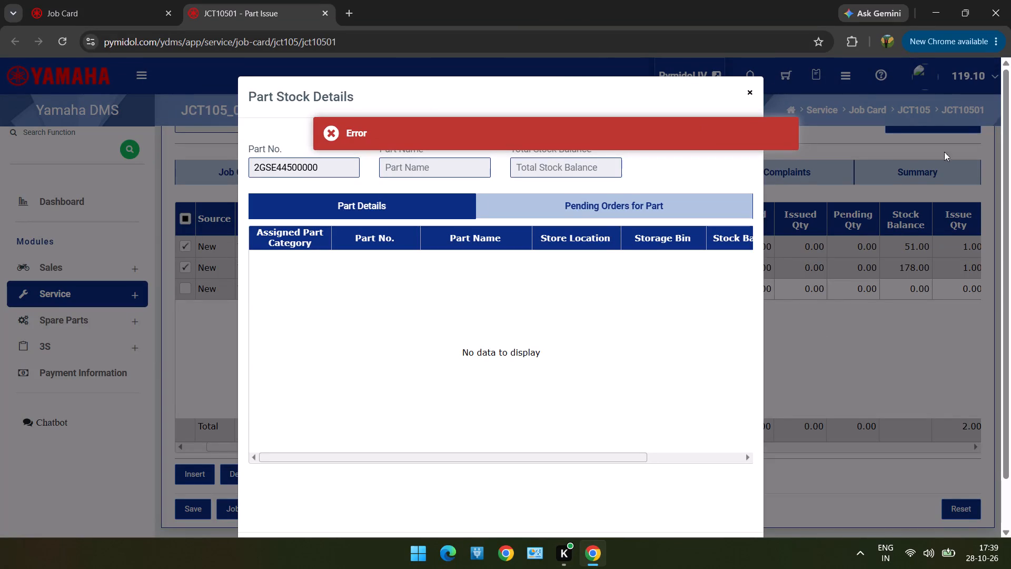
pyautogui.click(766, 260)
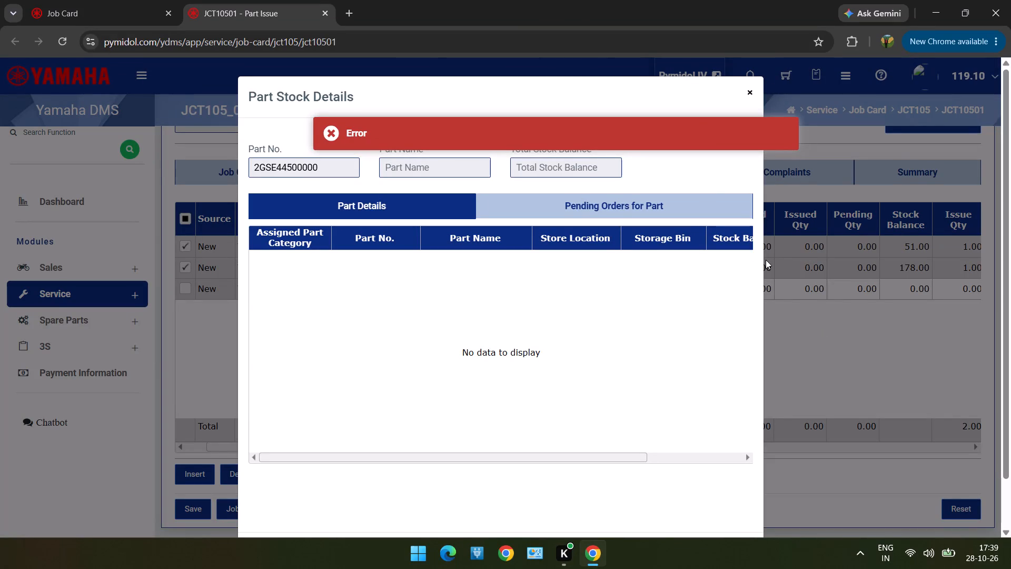